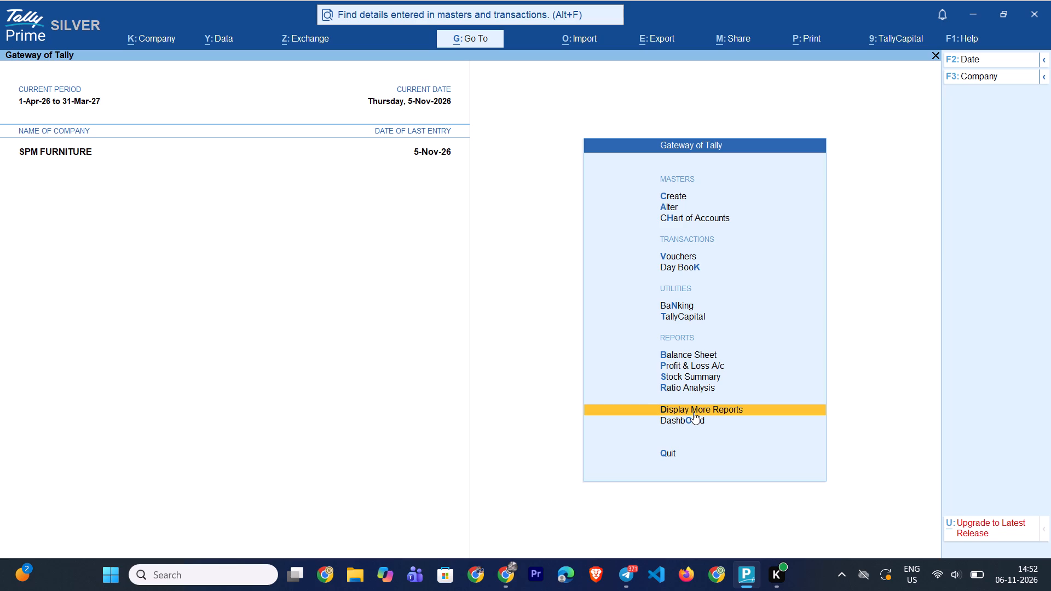
Open the Sales Register from the account books and drill into the November voucher list.
key(Escape)
key(Escape)
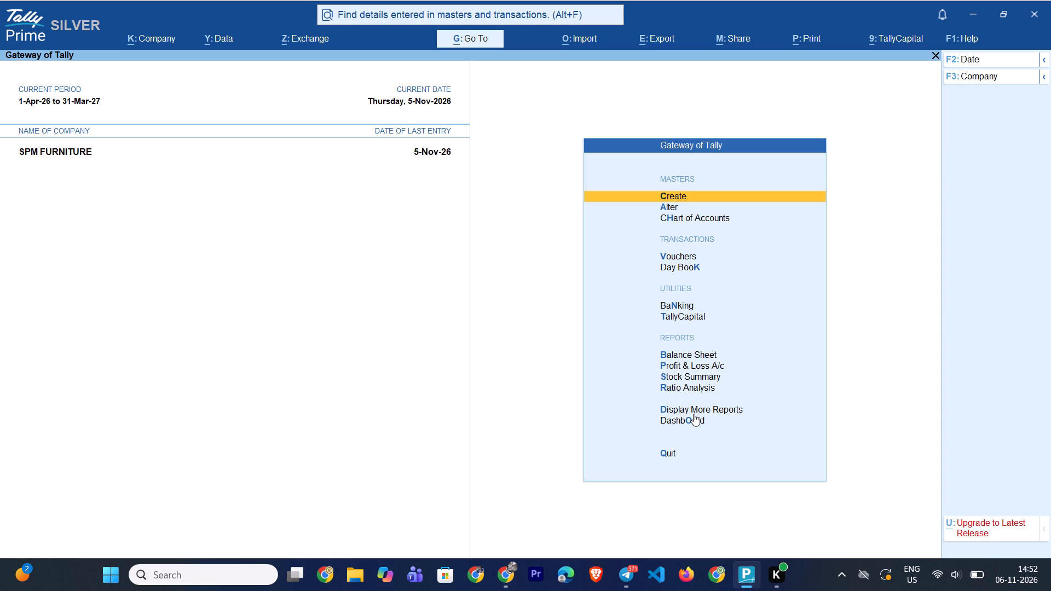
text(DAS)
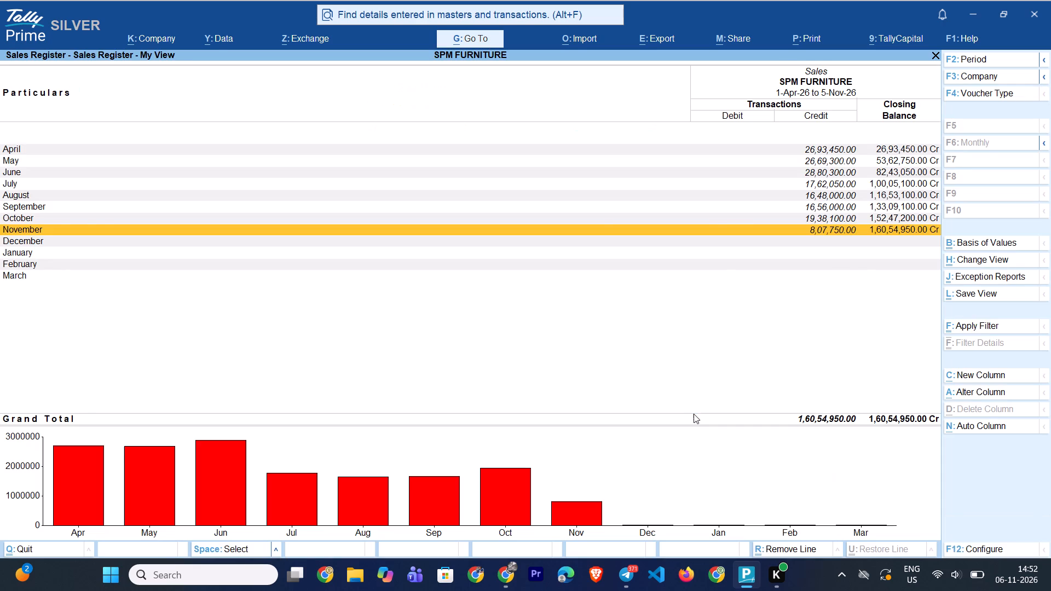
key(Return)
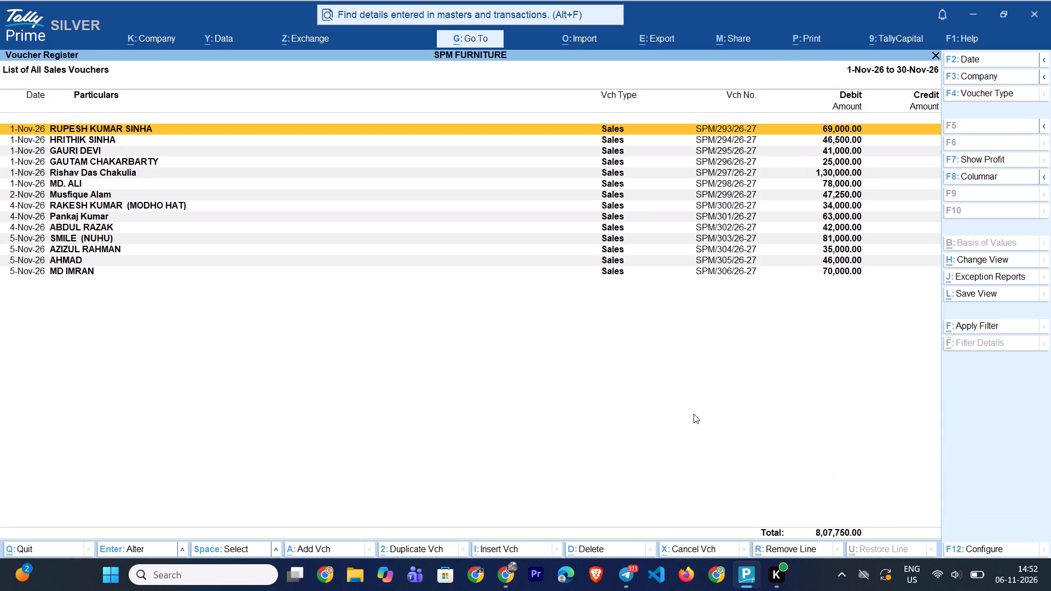
Switch the November voucher register to the Sales Order voucher type.
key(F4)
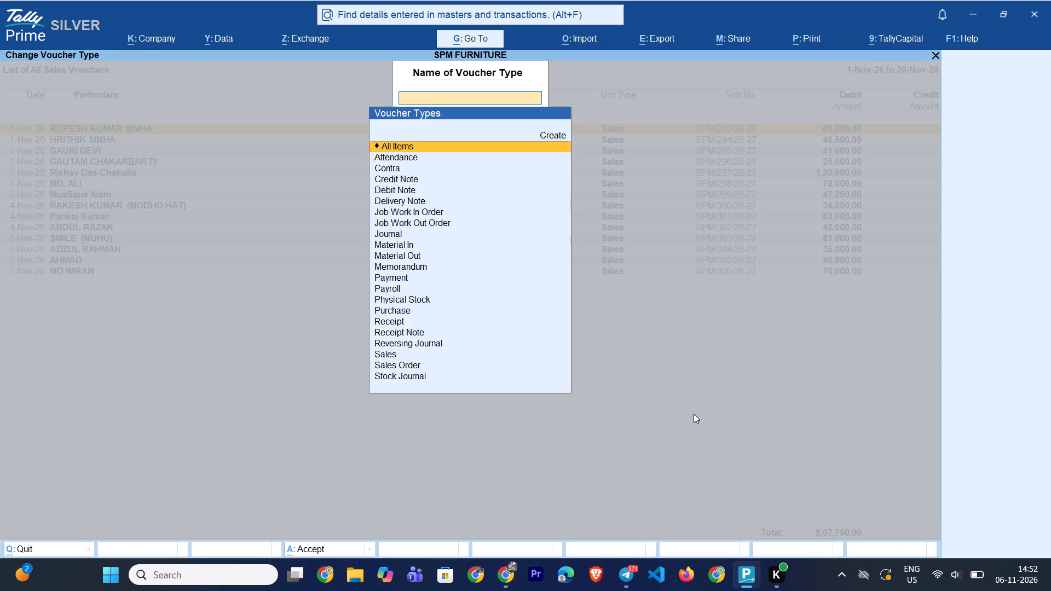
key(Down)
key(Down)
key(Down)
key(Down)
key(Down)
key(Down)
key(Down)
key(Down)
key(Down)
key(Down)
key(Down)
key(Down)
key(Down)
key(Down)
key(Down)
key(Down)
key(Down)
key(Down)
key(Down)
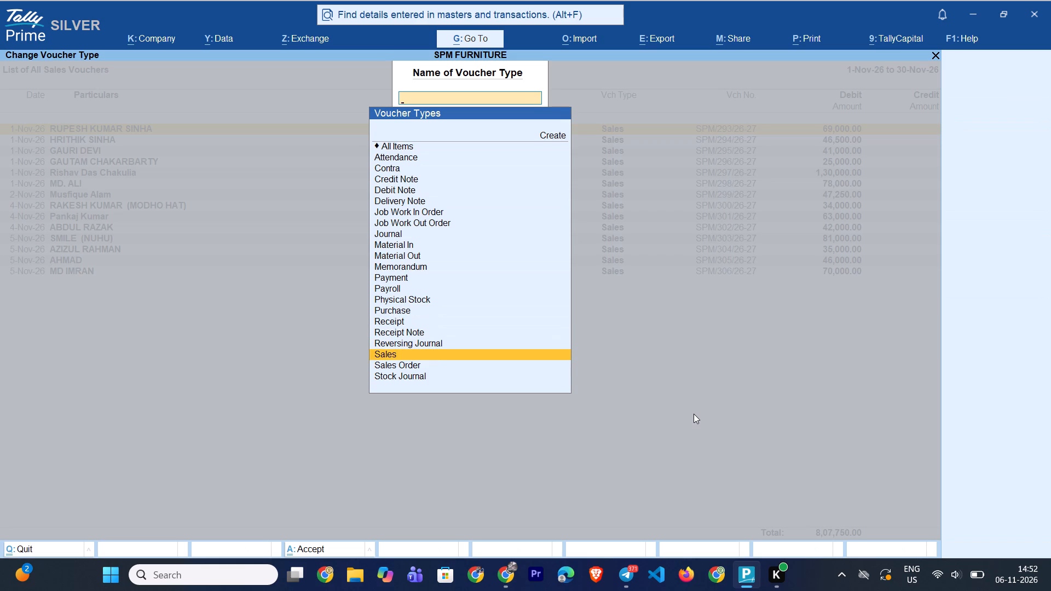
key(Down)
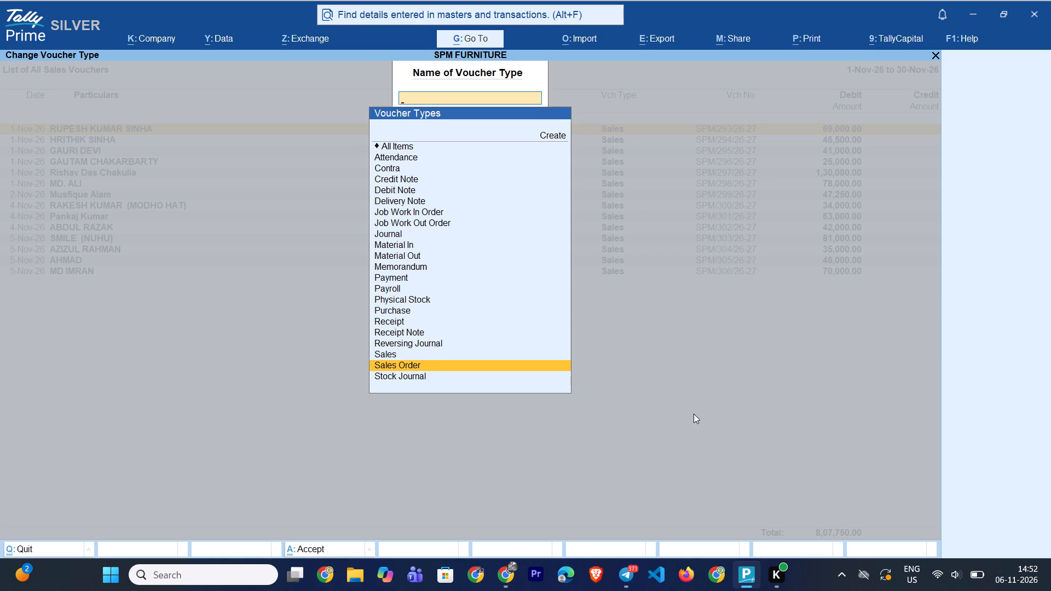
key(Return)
Go through the November sales order vouchers down to the latest entries.
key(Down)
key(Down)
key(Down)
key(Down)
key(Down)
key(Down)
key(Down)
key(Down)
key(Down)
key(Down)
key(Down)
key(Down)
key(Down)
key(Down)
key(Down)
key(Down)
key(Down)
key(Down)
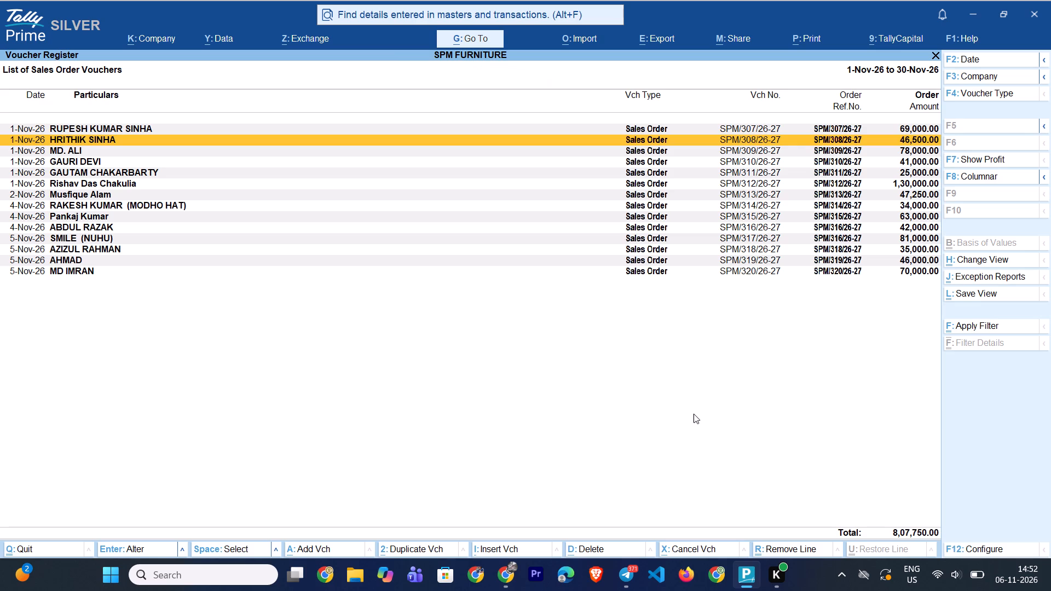
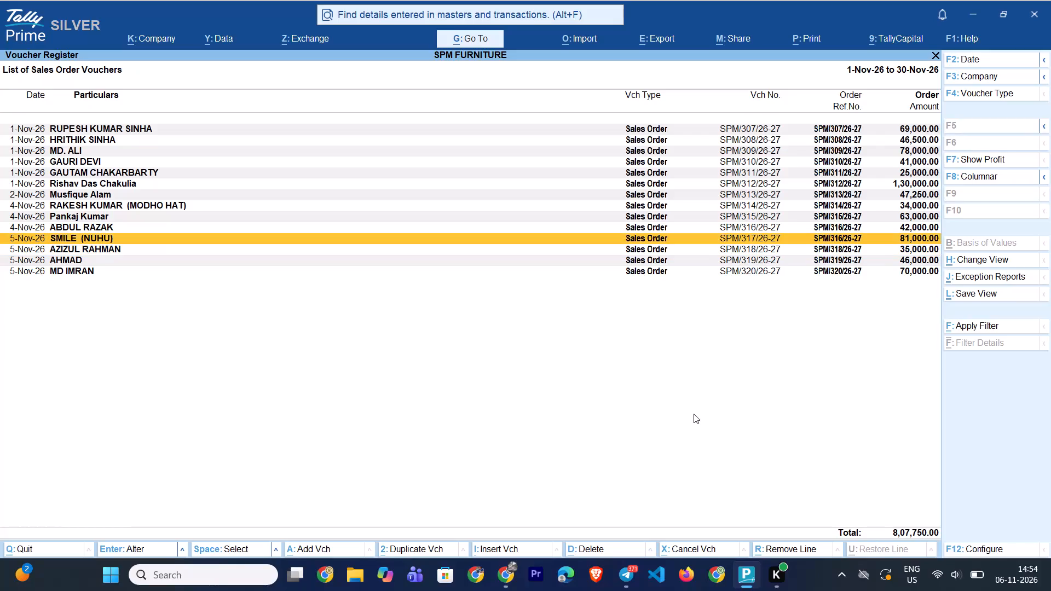
Add a new sales order voucher from the November sales order list, dated 5-Nov-26.
key(Down)
key(Down)
key(Down)
key(Down)
key(Down)
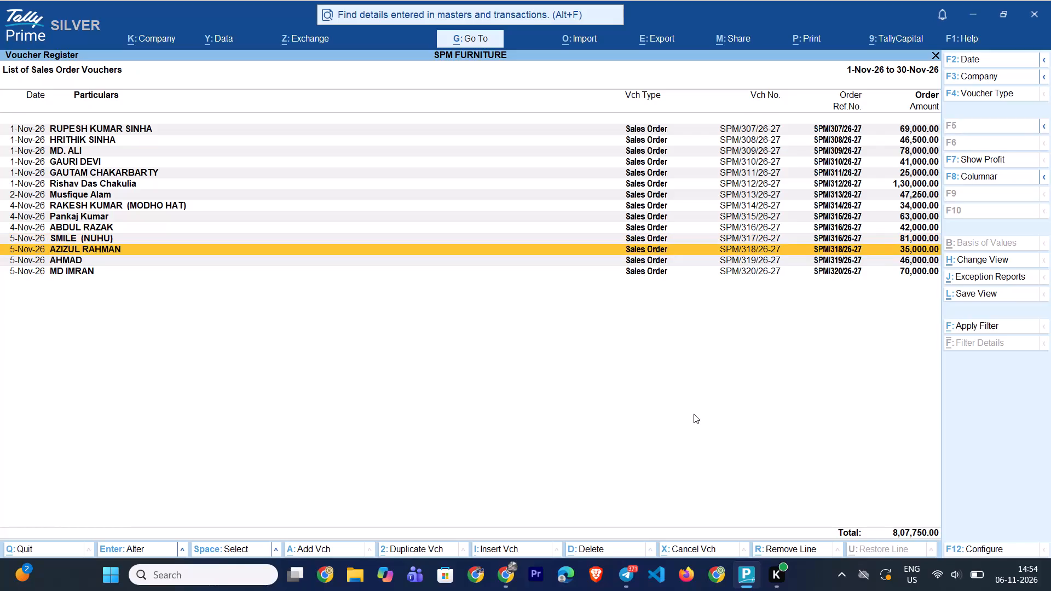
key(alt+a)
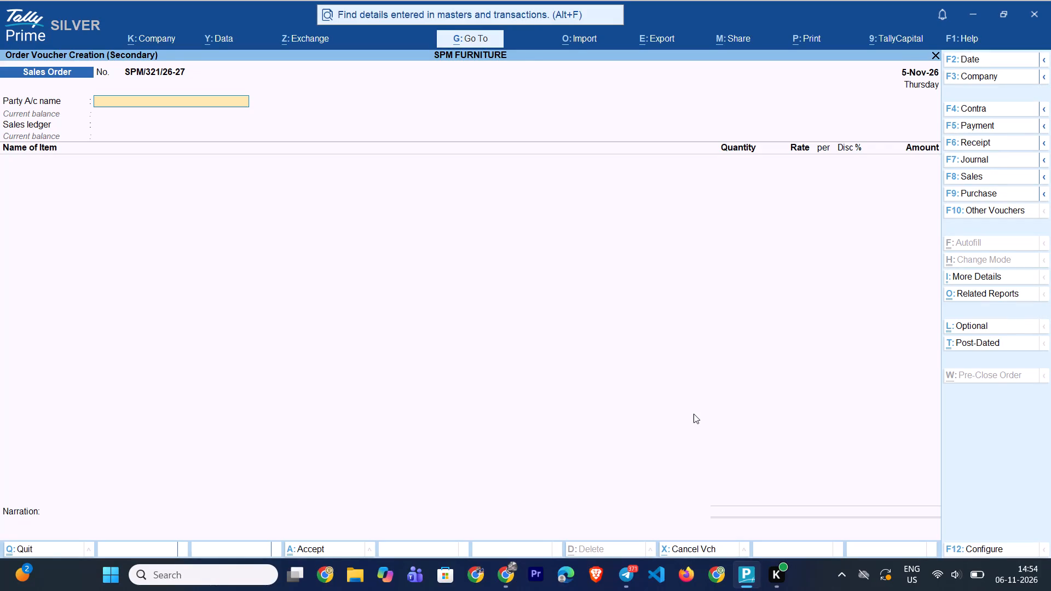
Start a new party ledger from the order's party account field and enter the customer's name.
key(alt+c)
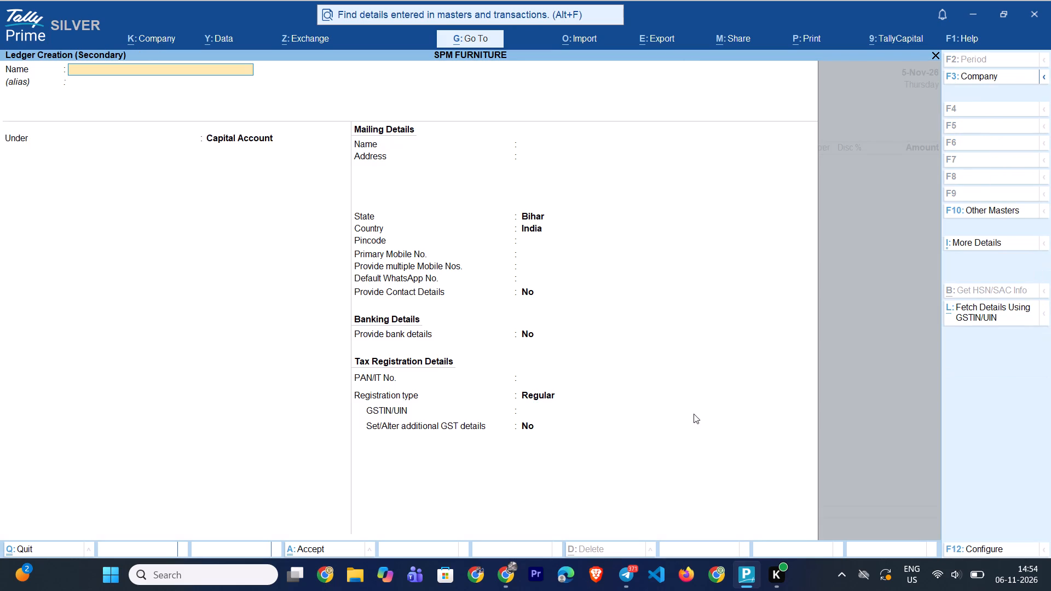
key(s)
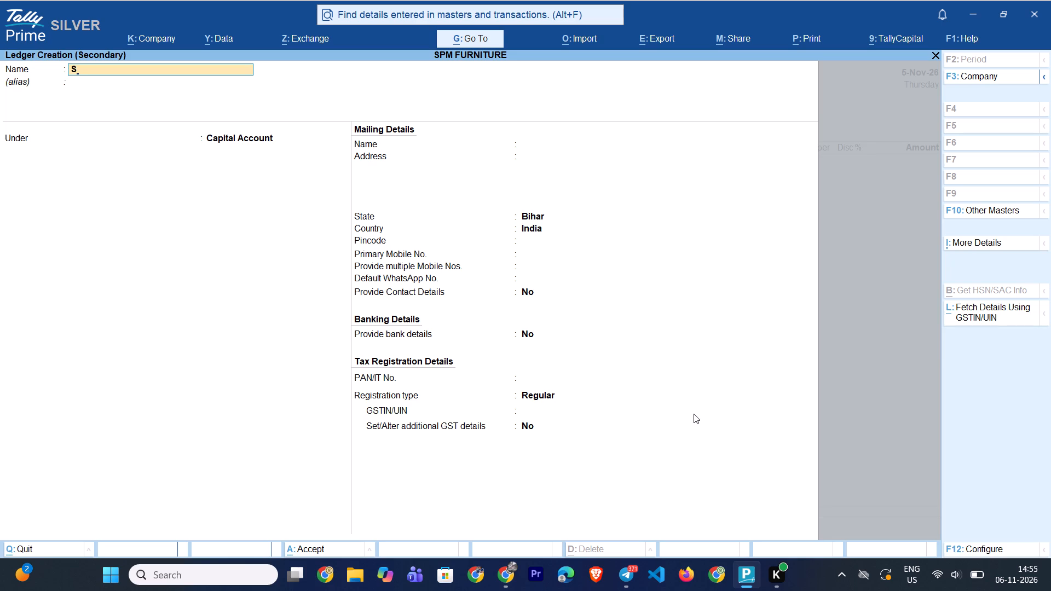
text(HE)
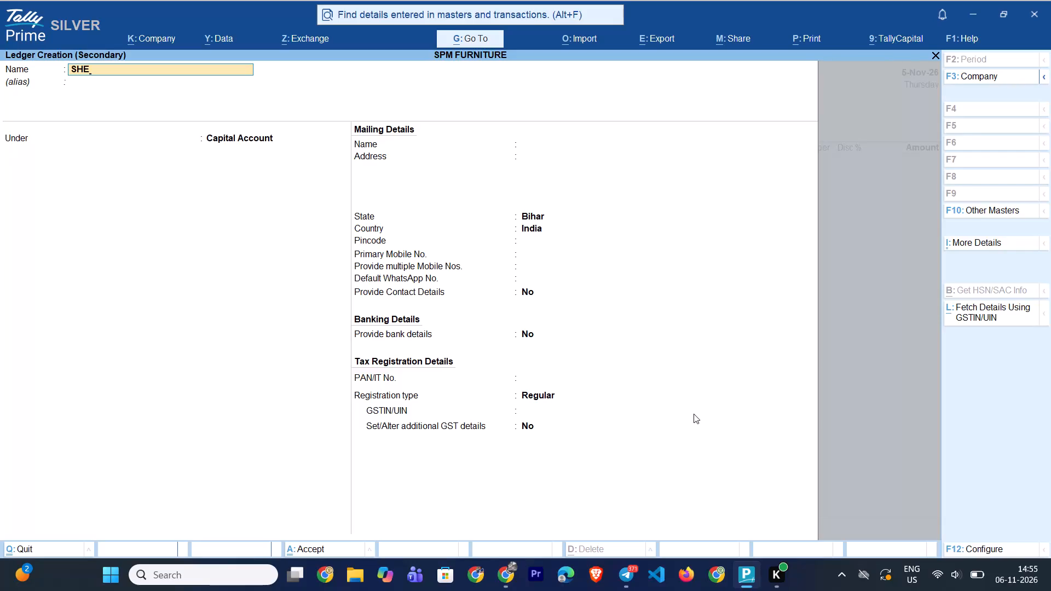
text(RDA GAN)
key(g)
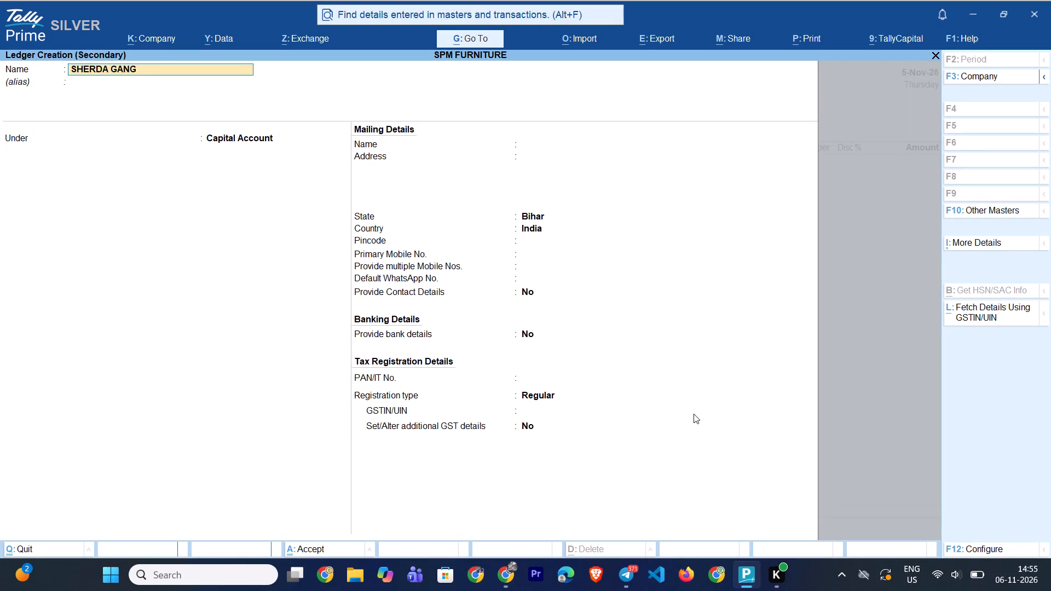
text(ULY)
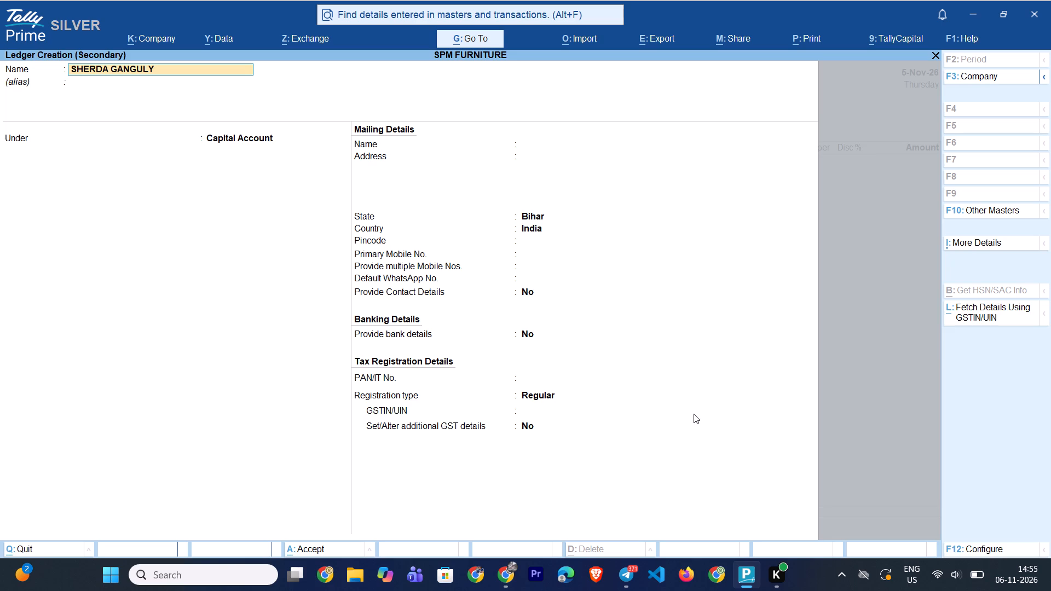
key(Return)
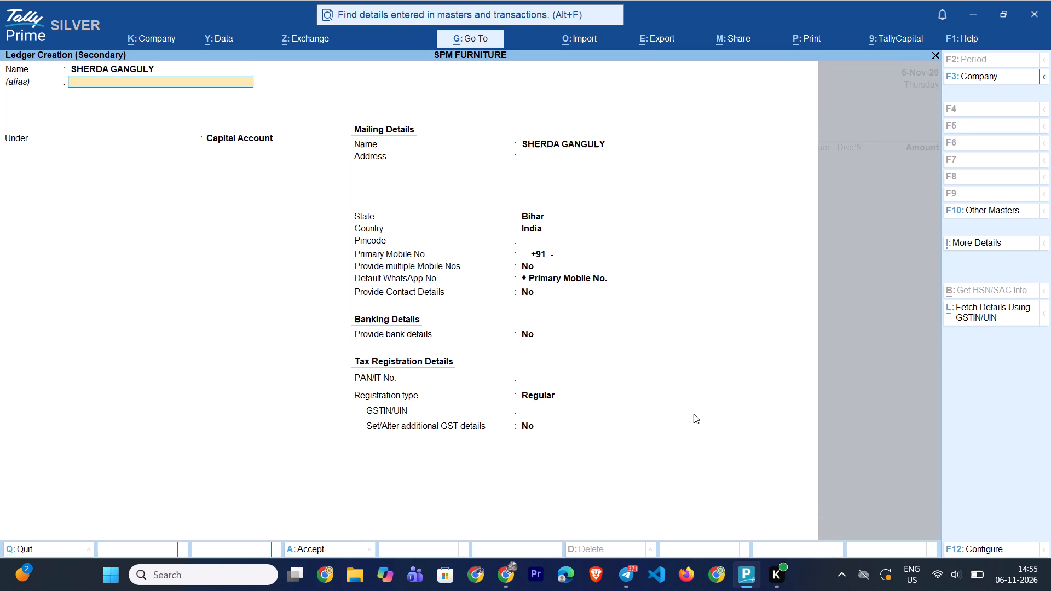
Leave the alias blank, group the customer's ledger under Sundry Debtors and keep the default bill-by-bill and credit settings.
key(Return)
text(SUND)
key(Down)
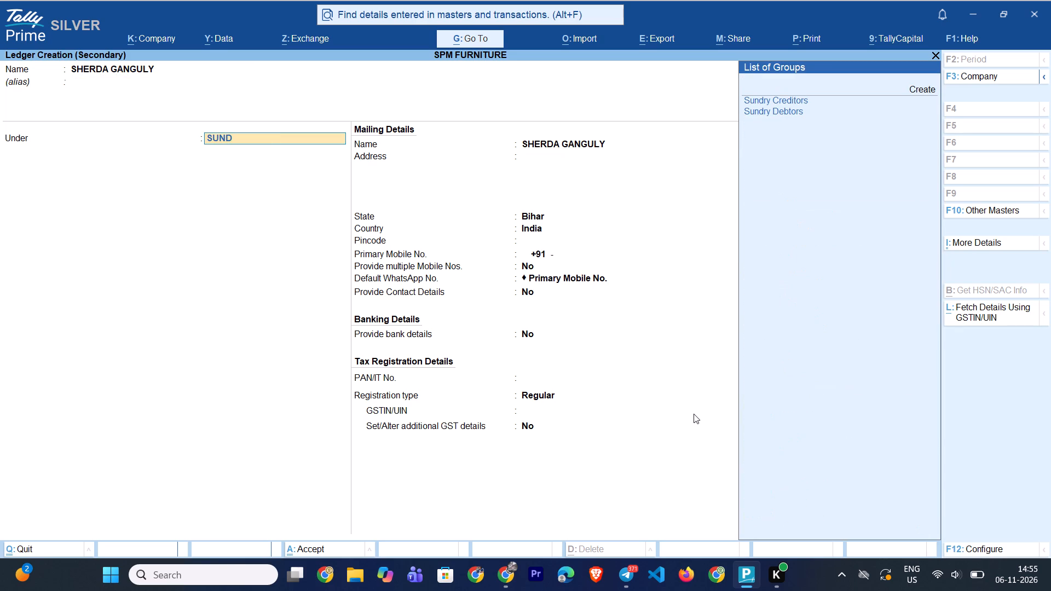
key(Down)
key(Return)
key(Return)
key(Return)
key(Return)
Keep the mailing name as given and enter the customer's address in the mailing details.
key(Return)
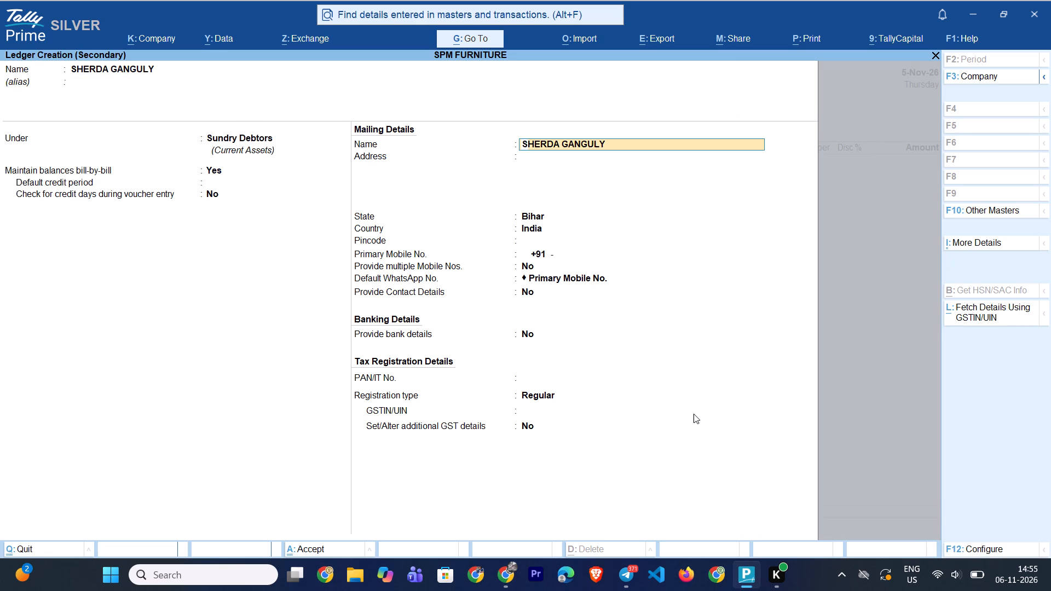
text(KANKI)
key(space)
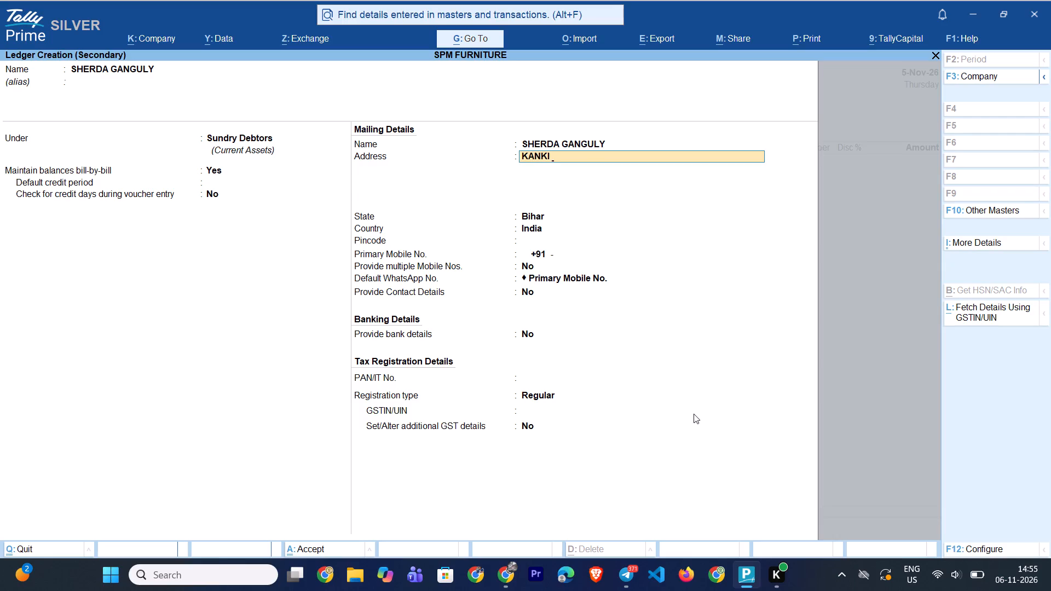
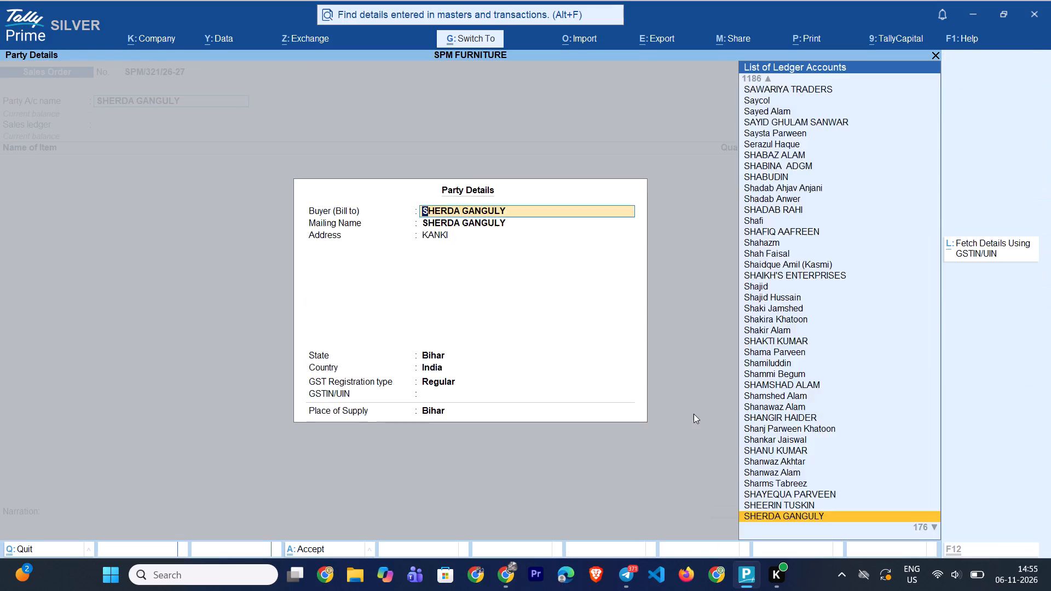
Accept the new customer's party details unchanged and keep Sales as the order's sales ledger.
key(Down)
key(Return)
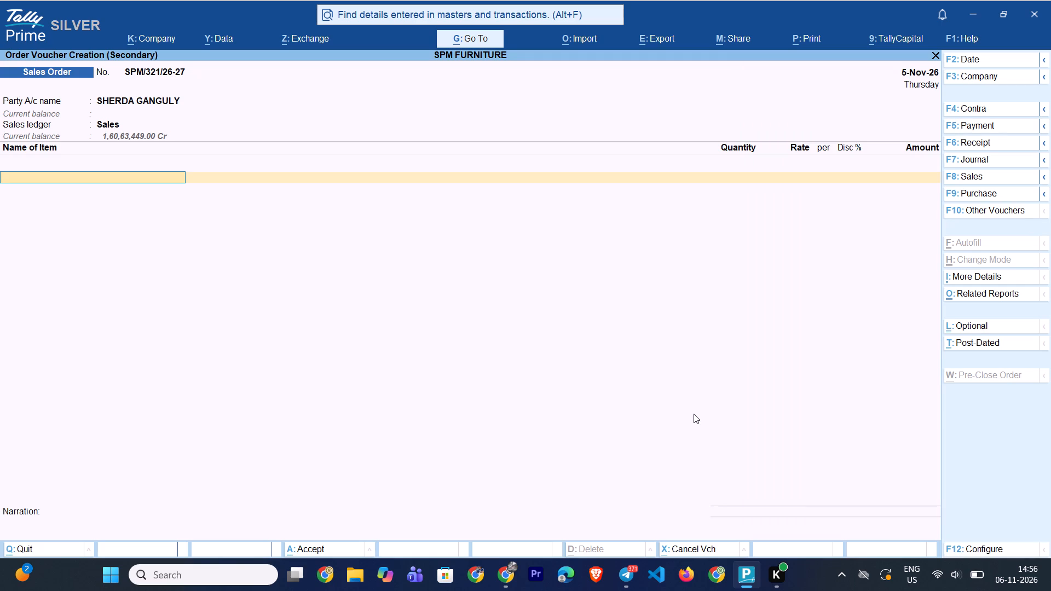
Search the stock items for BOX in the order's first item line and clear the search.
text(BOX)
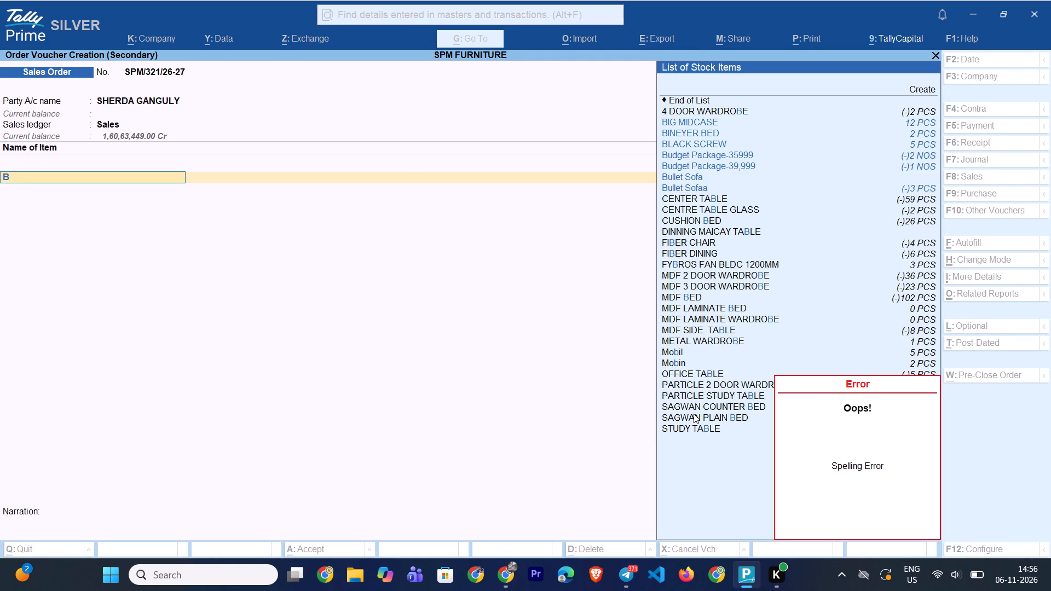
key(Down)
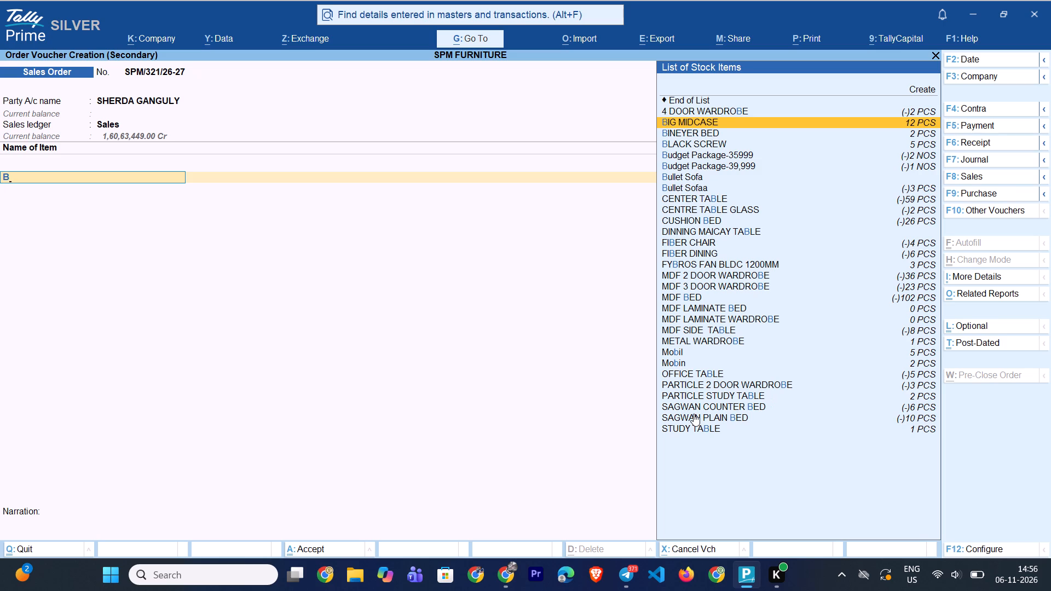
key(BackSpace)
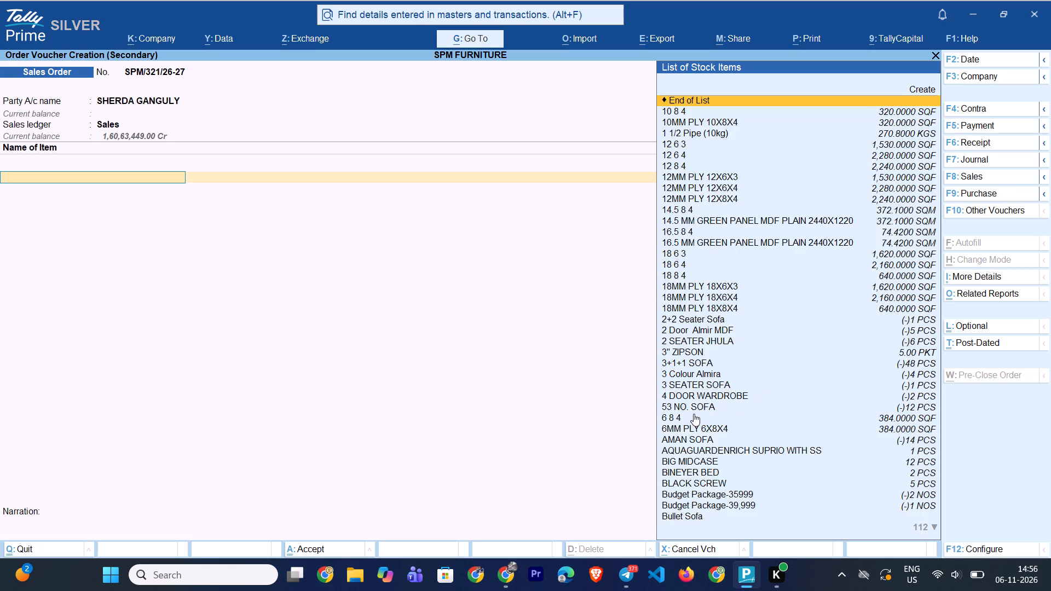
Search the stock items for SAG, look through the SAGWAN entries for the ordered item, and clear the search.
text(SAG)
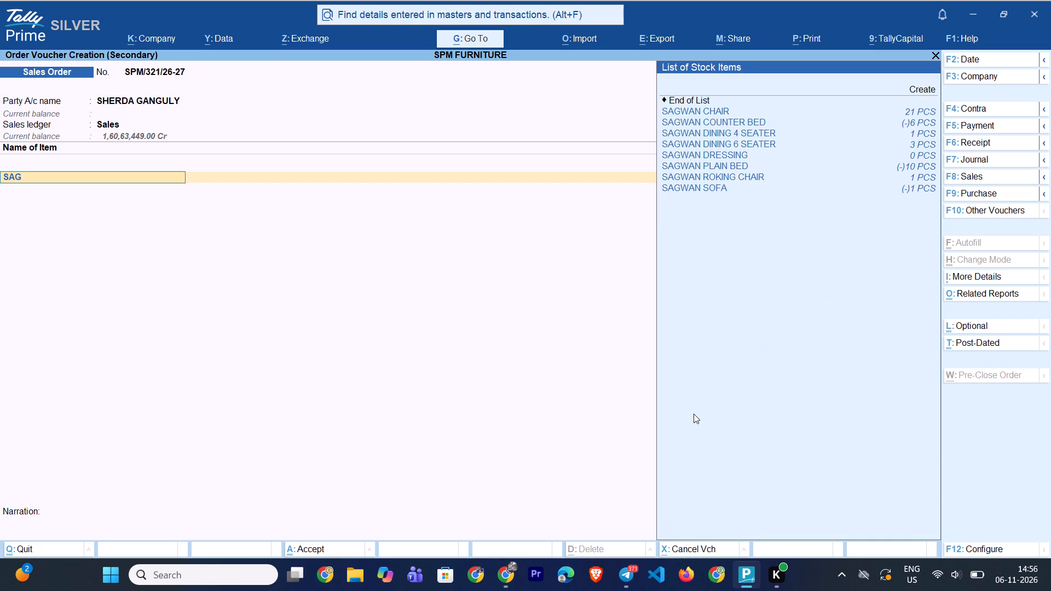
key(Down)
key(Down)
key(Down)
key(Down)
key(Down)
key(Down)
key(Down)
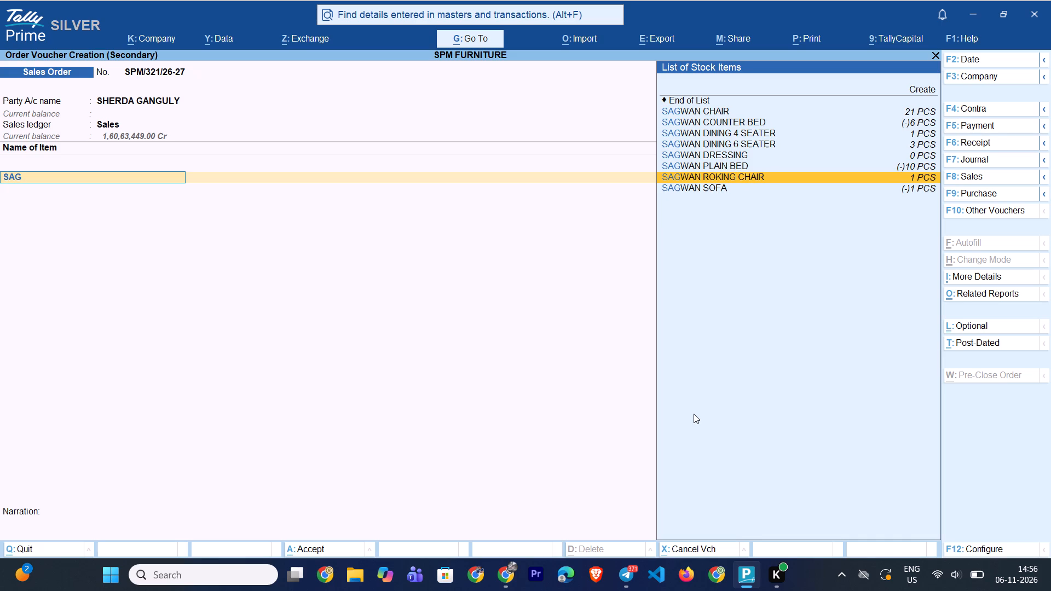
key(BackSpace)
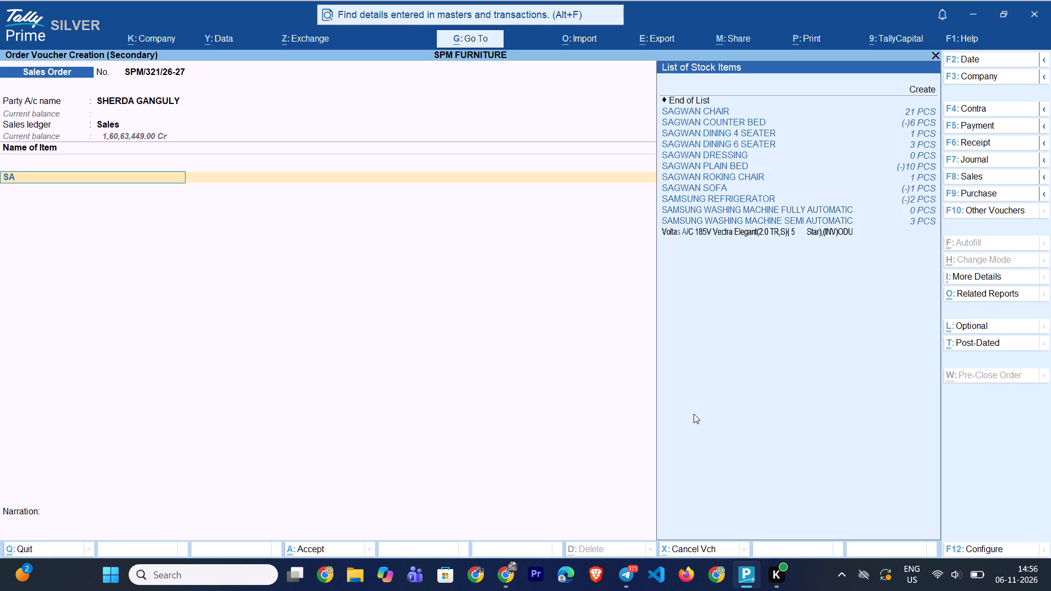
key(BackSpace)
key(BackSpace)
Search the stock items for BOX again and look through the offered items for a suitable box product.
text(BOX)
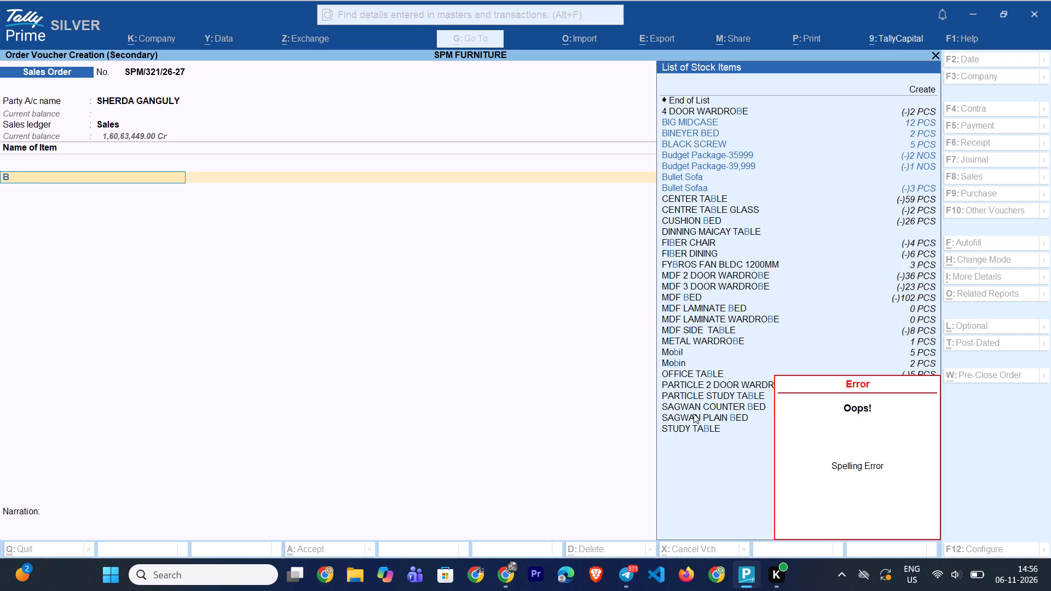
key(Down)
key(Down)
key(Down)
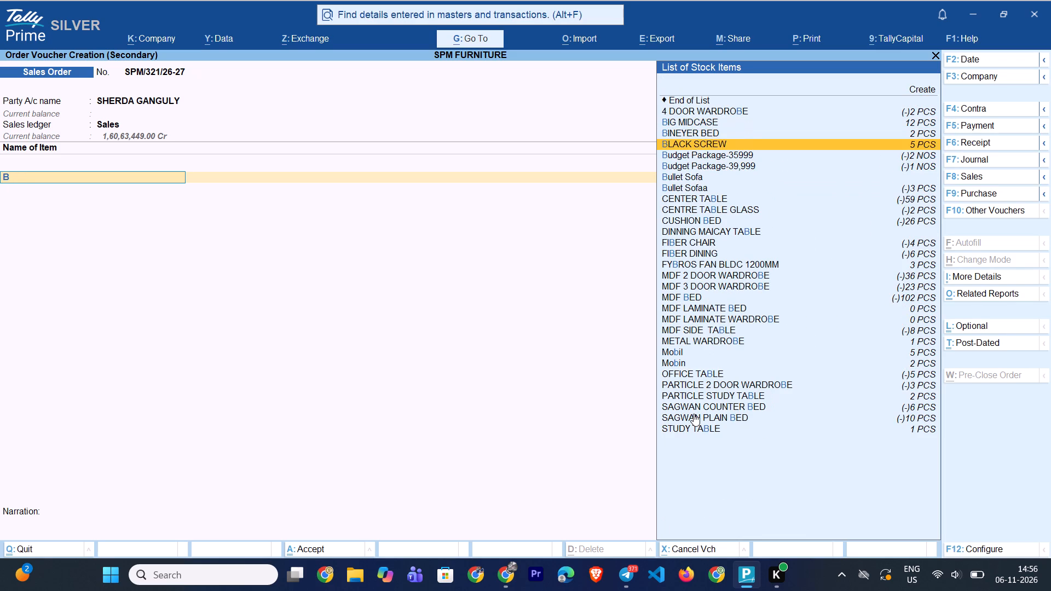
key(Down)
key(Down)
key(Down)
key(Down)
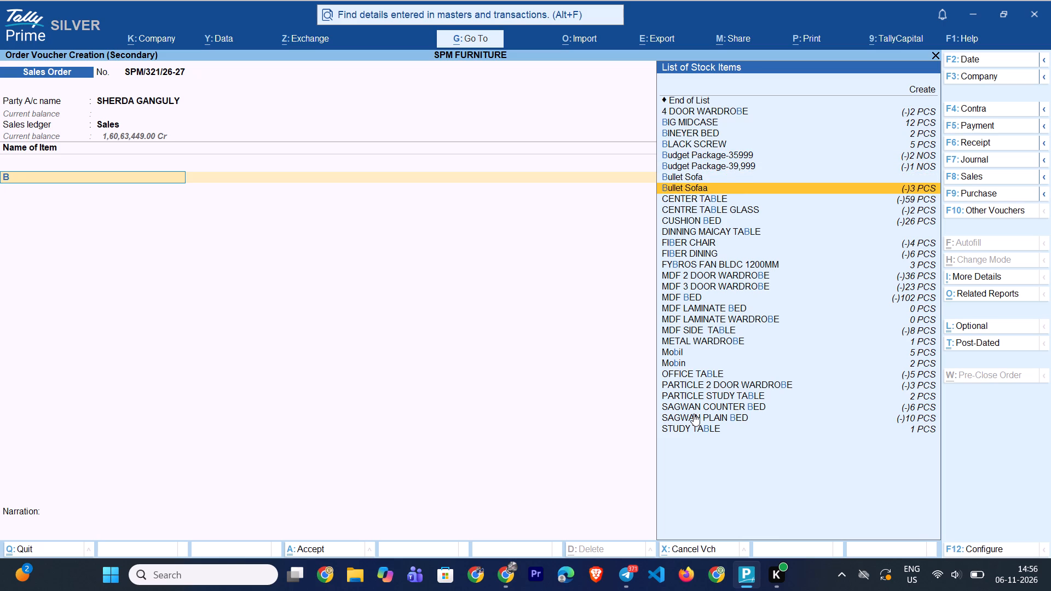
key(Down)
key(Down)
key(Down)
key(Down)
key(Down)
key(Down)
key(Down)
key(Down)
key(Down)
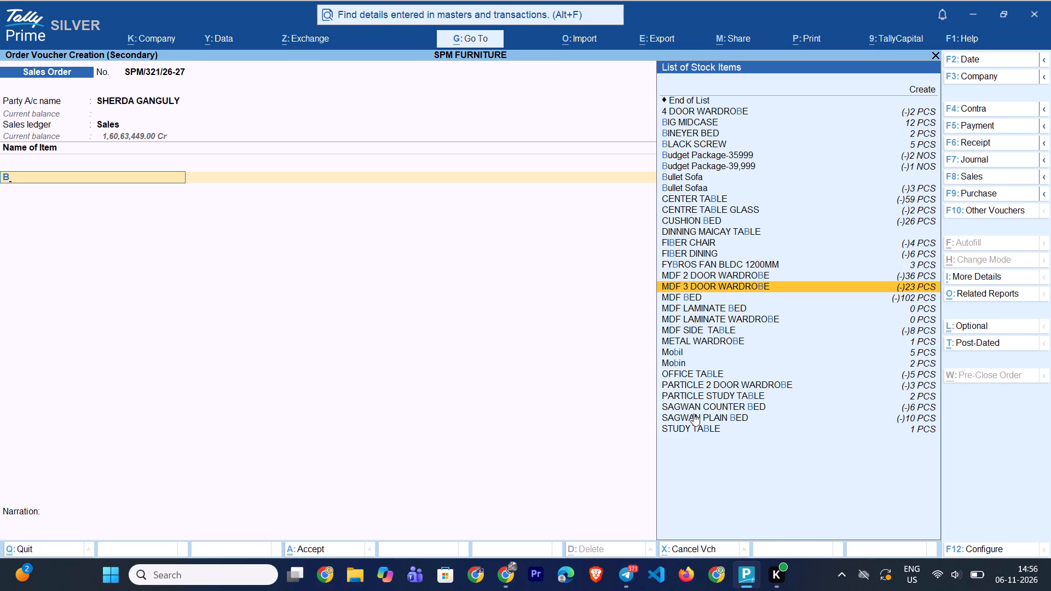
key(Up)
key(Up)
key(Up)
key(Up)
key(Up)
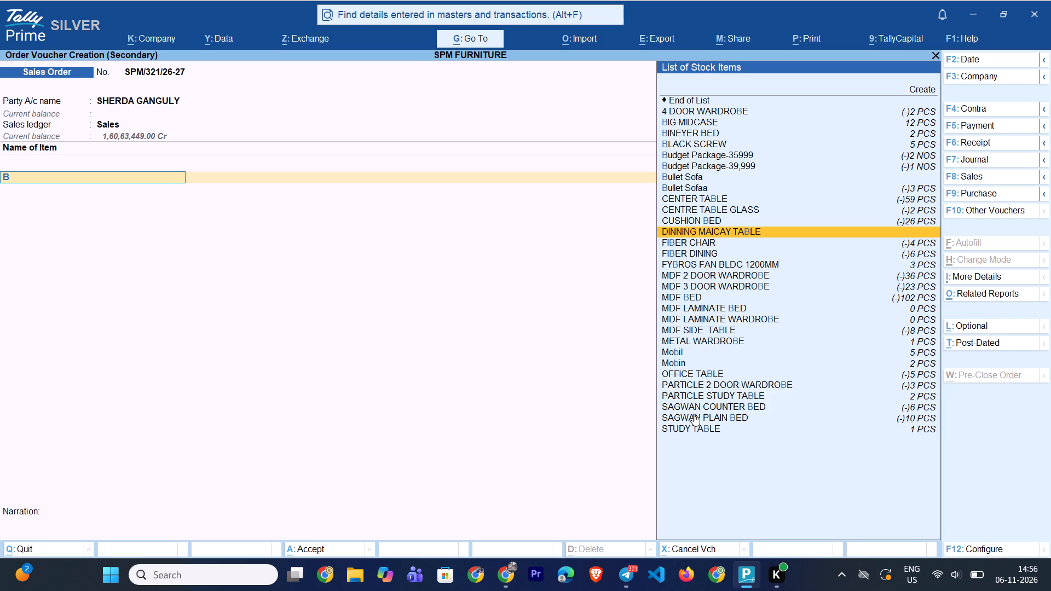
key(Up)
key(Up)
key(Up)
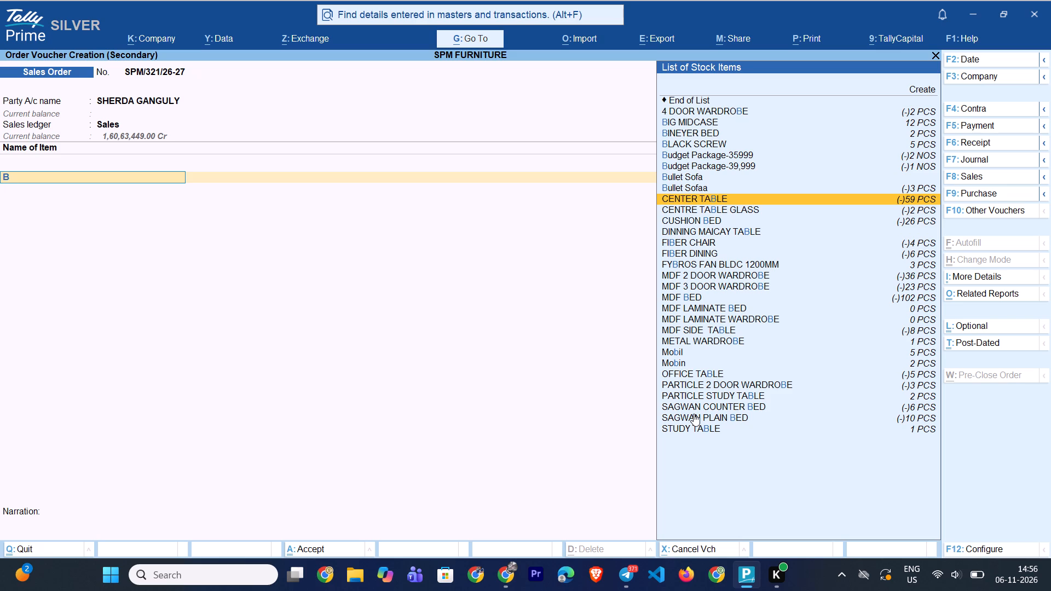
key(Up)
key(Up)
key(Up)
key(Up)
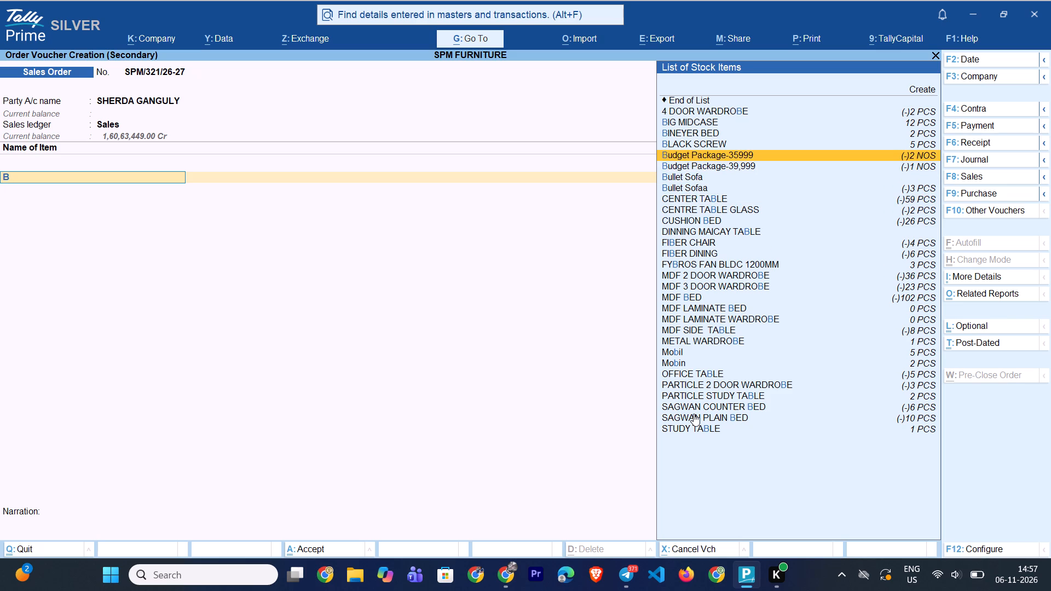
Retry the BOX search and examine the whole list of offered stock items for the ordered product.
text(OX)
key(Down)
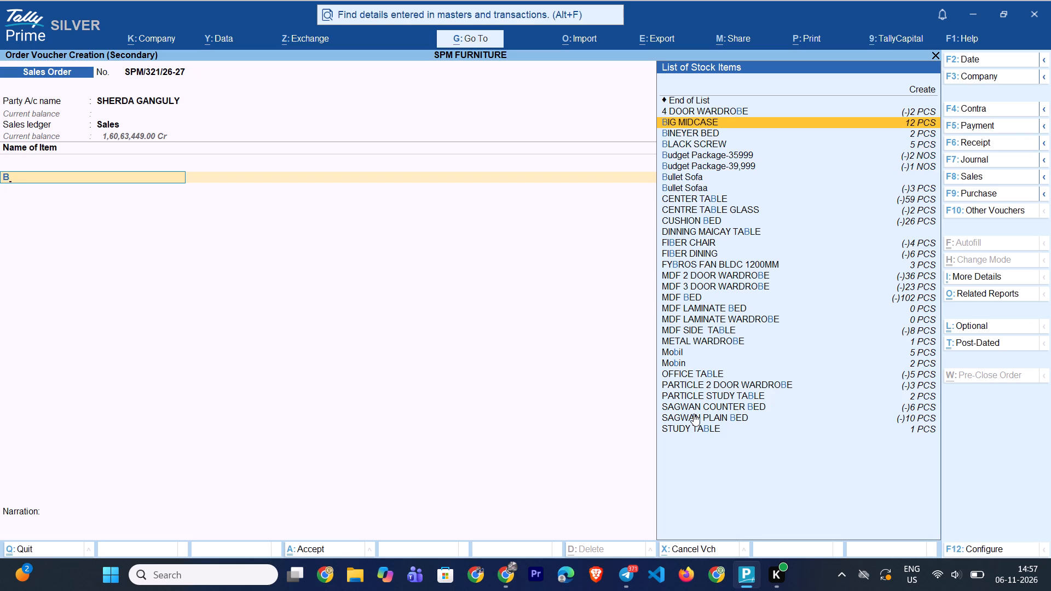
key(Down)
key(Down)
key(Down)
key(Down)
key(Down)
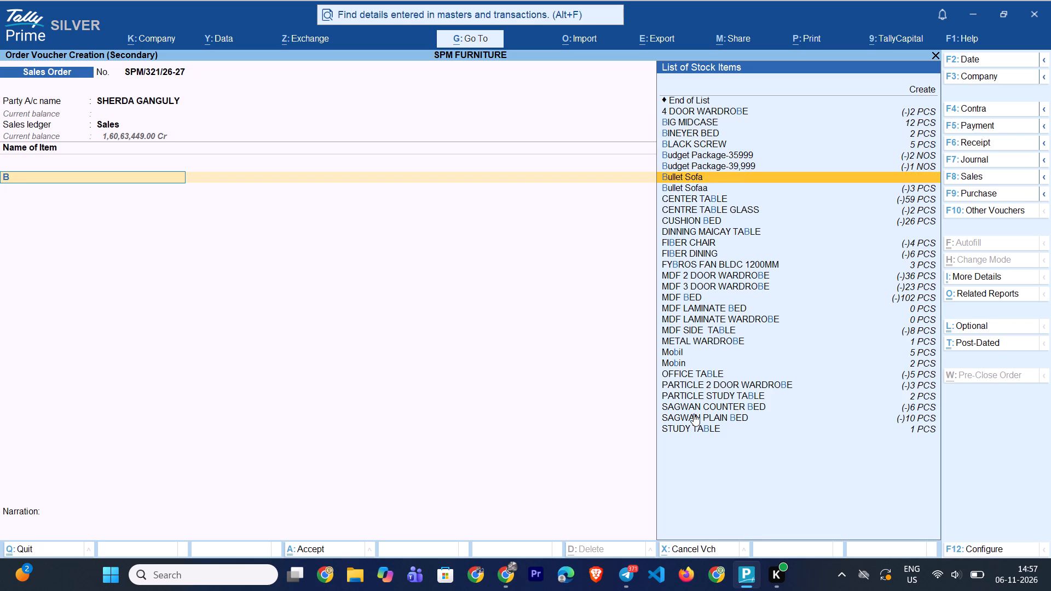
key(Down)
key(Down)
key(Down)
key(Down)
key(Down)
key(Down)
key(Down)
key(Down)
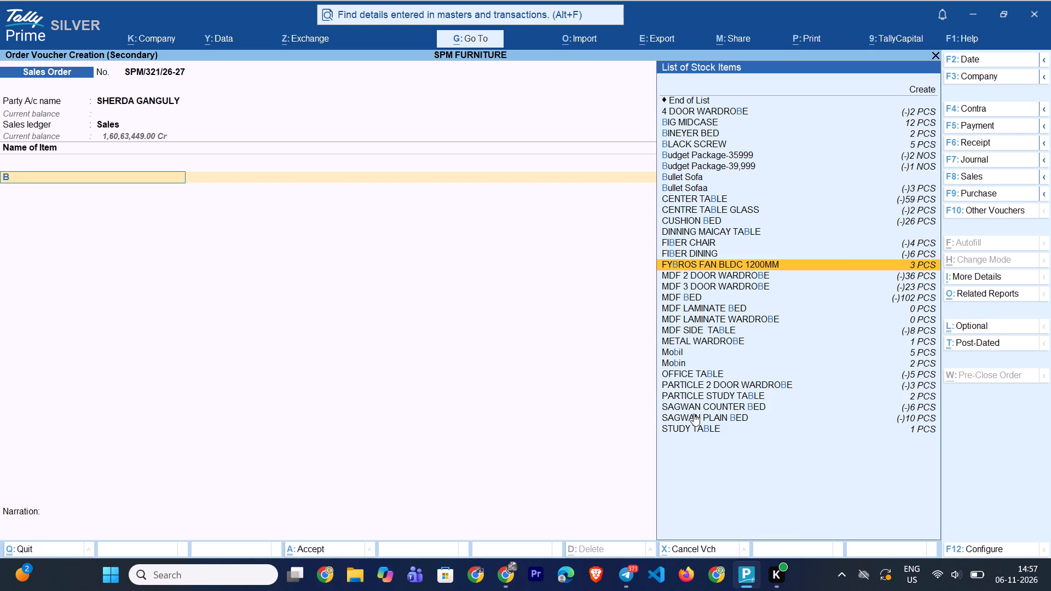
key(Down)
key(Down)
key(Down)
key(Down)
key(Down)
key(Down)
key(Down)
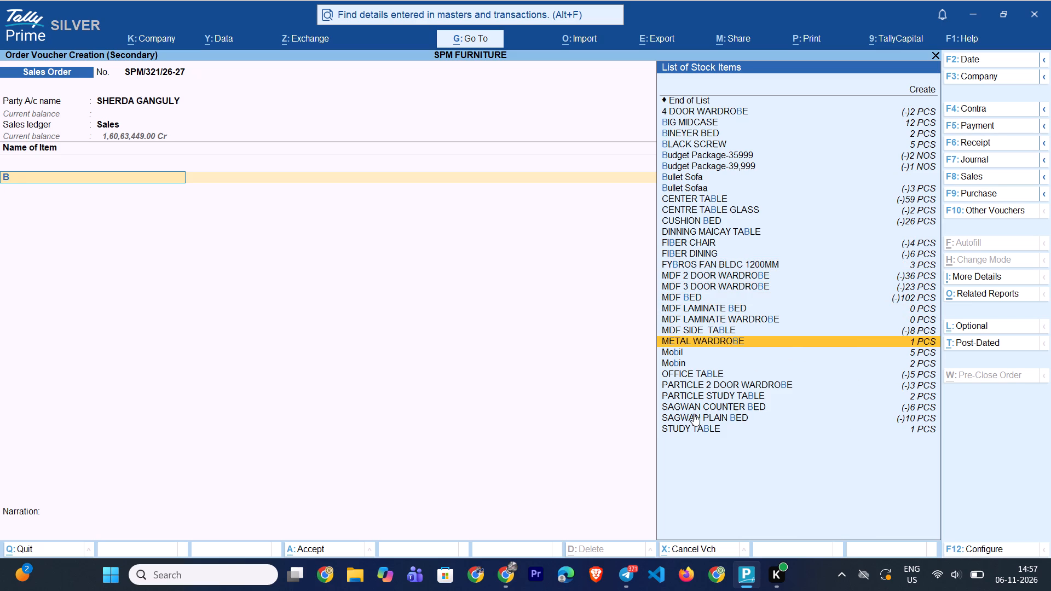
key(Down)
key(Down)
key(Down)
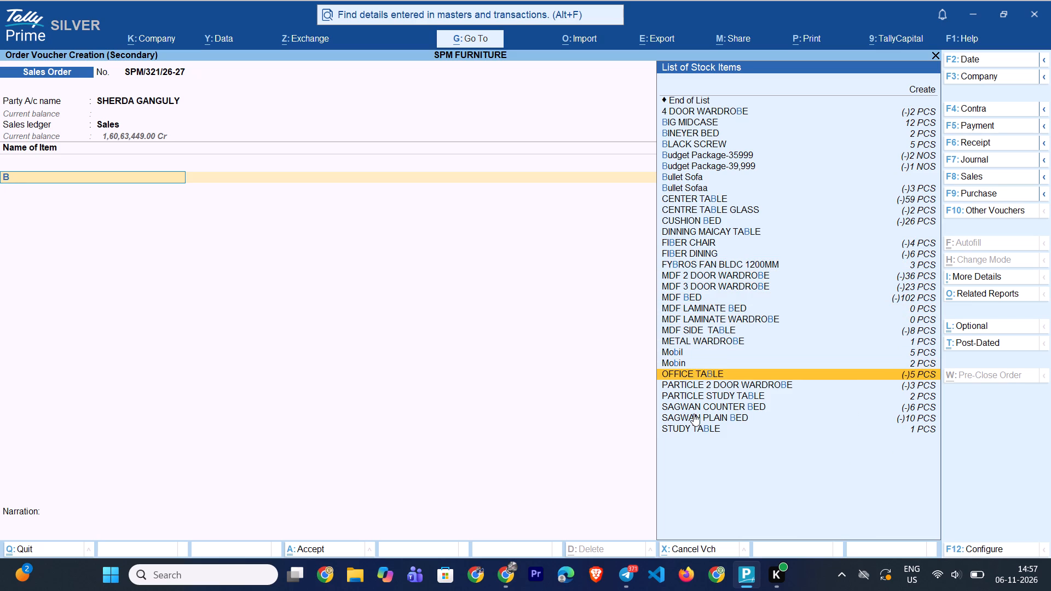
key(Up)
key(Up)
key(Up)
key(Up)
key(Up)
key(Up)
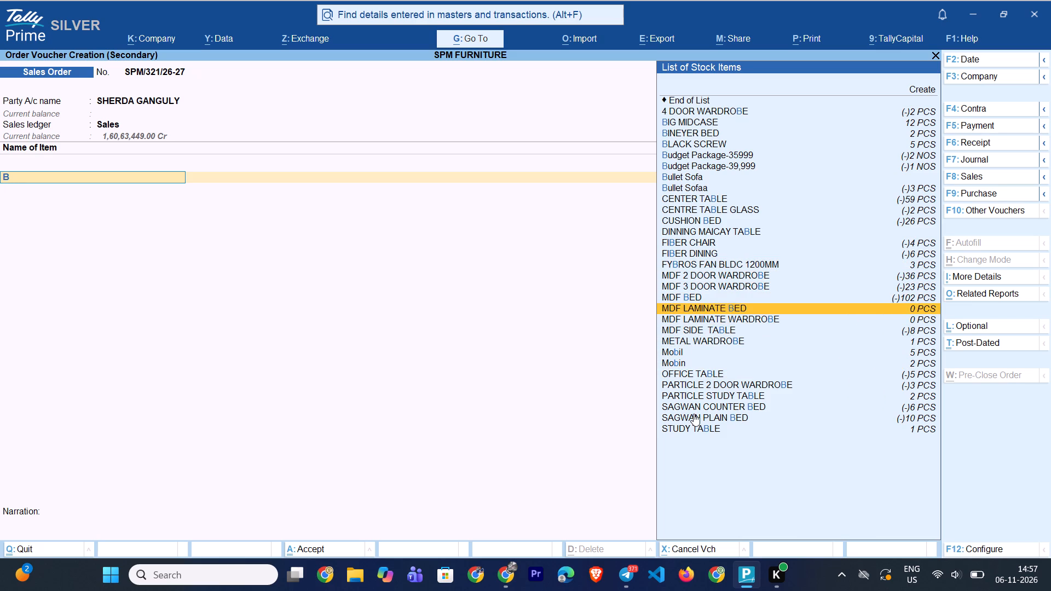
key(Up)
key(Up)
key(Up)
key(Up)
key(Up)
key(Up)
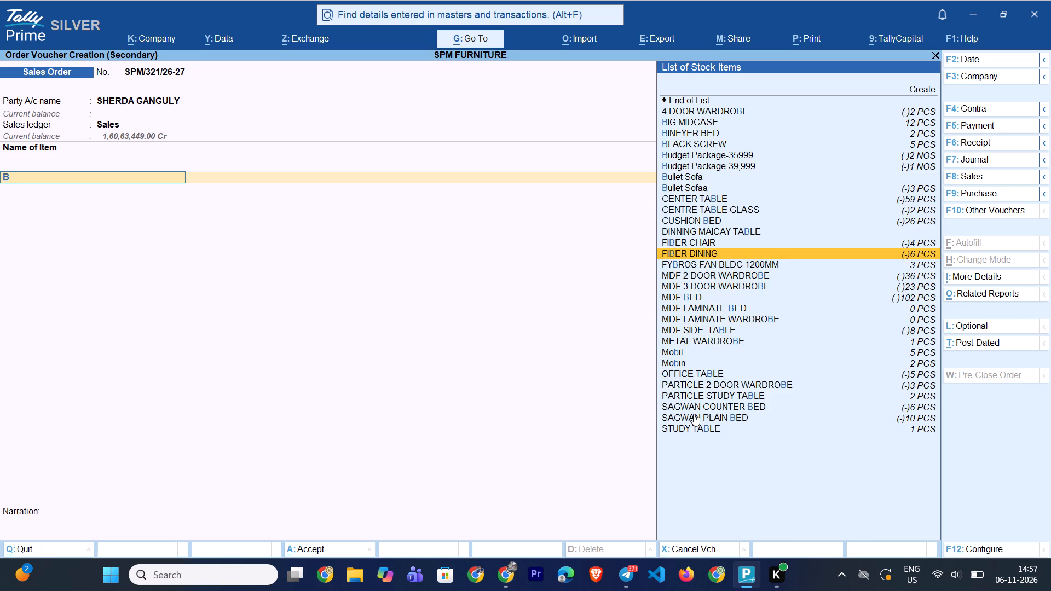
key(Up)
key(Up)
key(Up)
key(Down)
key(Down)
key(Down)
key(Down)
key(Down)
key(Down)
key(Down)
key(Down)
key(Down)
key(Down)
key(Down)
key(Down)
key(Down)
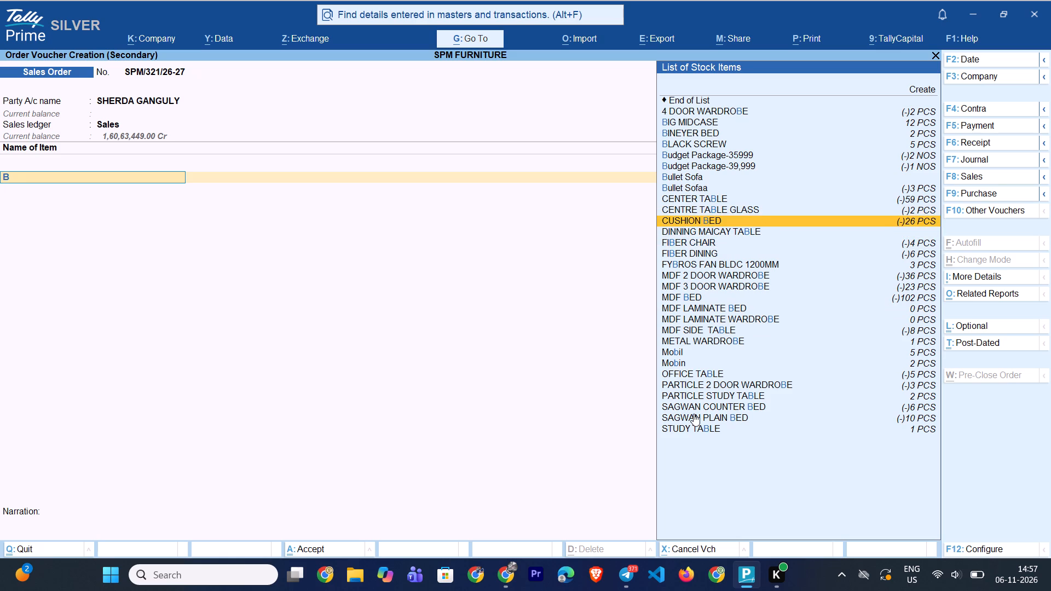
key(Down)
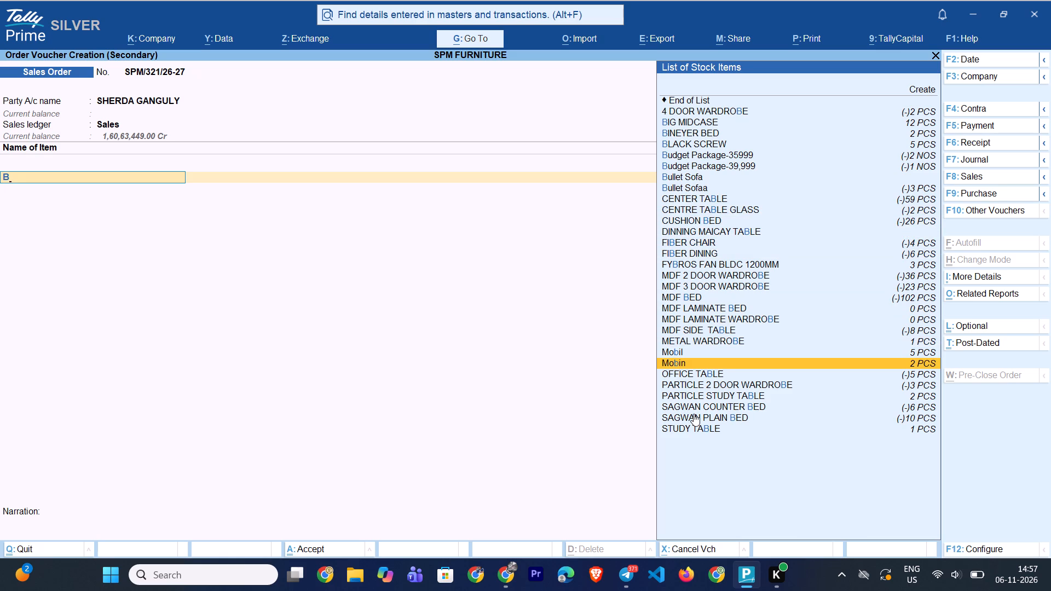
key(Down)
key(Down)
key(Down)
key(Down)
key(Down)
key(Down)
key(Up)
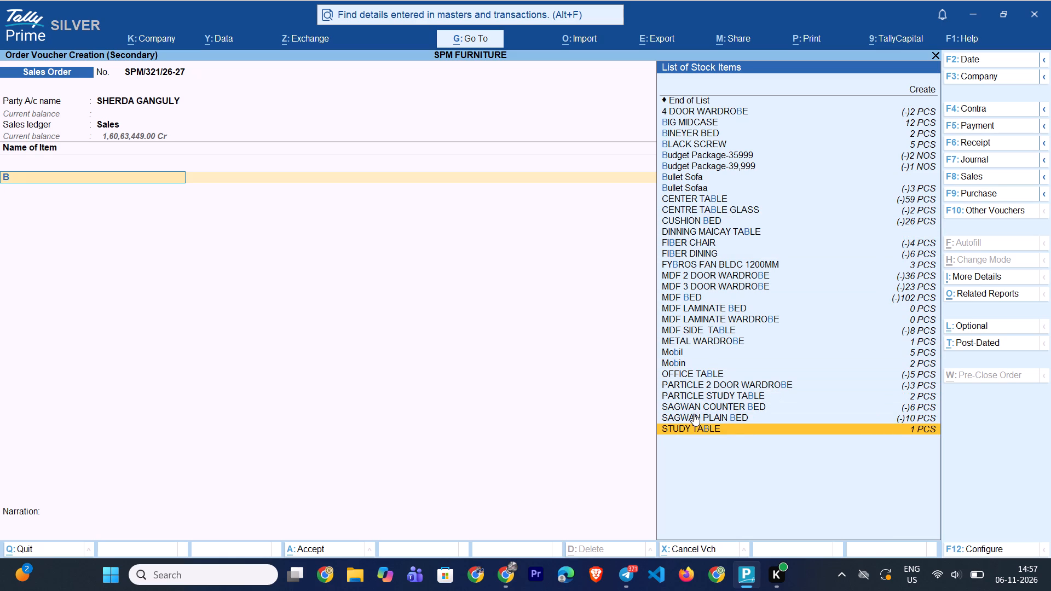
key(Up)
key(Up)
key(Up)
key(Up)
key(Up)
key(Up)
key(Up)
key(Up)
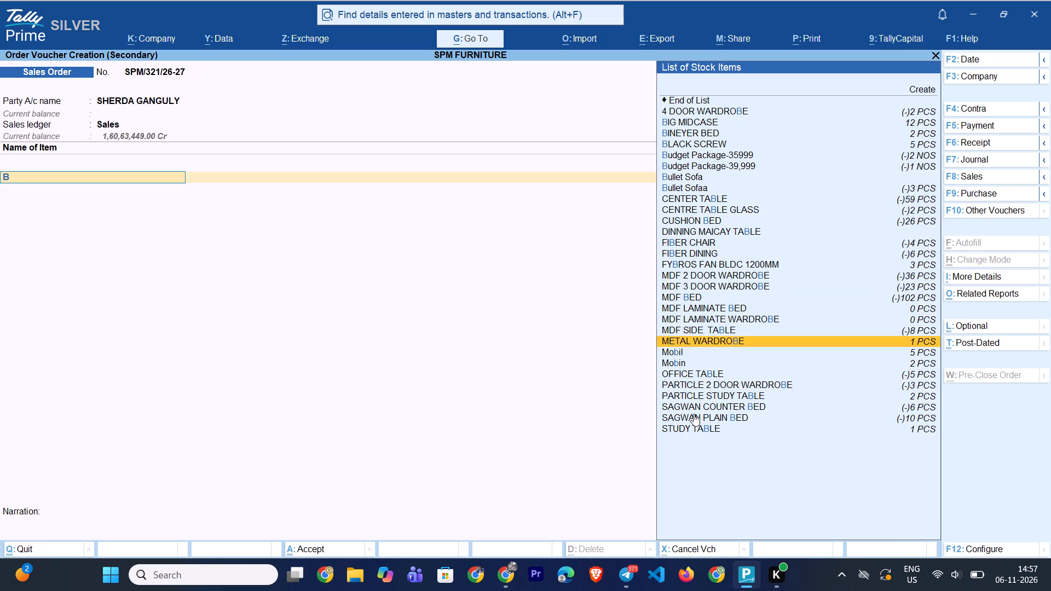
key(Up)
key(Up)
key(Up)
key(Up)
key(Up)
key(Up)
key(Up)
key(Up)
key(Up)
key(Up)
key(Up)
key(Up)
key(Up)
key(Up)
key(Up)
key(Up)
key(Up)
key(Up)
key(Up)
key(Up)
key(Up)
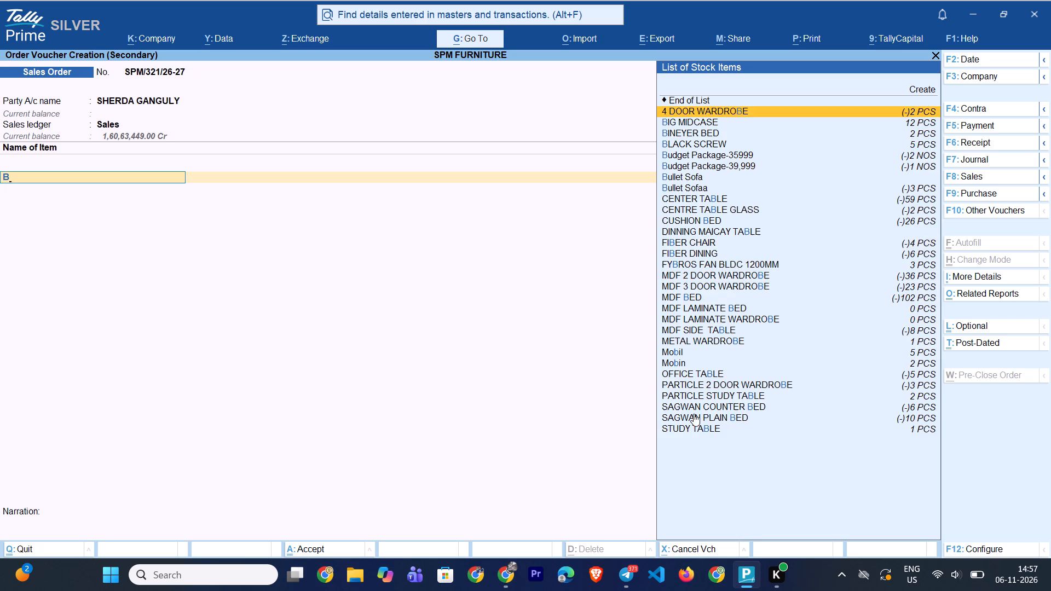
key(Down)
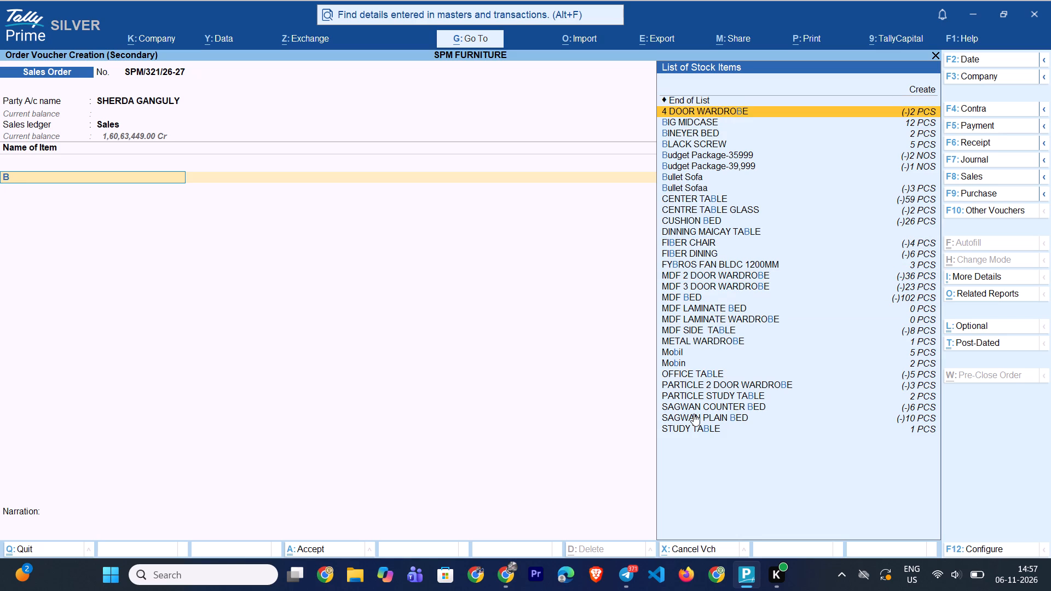
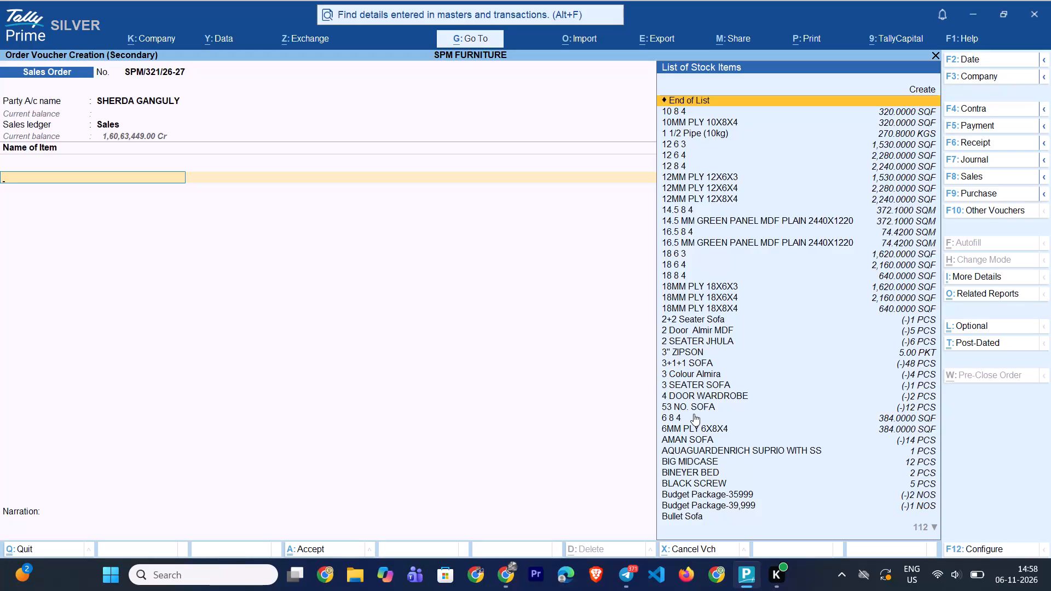
Search the stock items for BED and then BOX, look through the offered items for the ordered product, and clear the search.
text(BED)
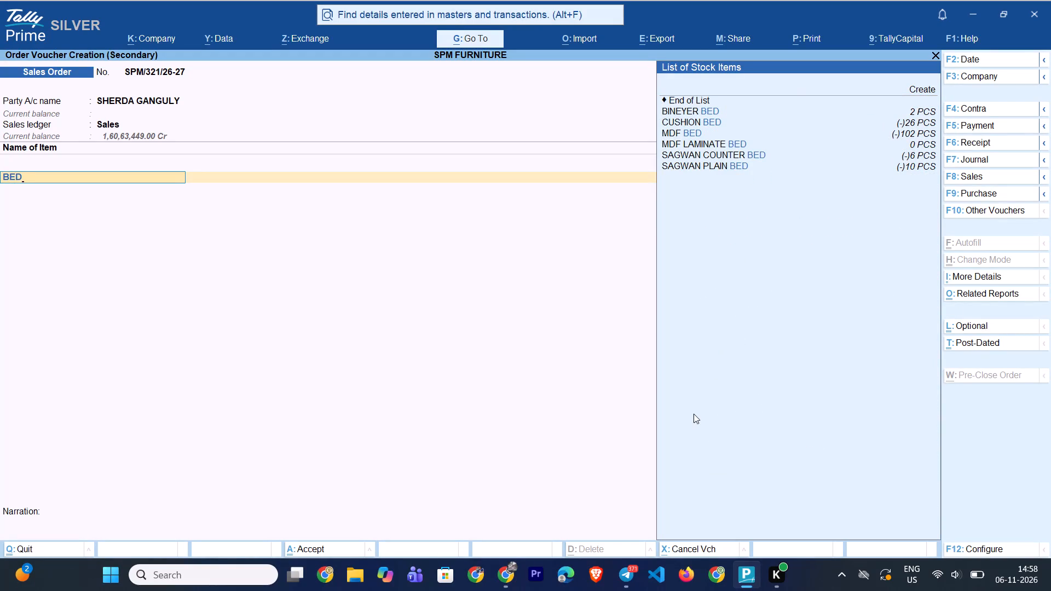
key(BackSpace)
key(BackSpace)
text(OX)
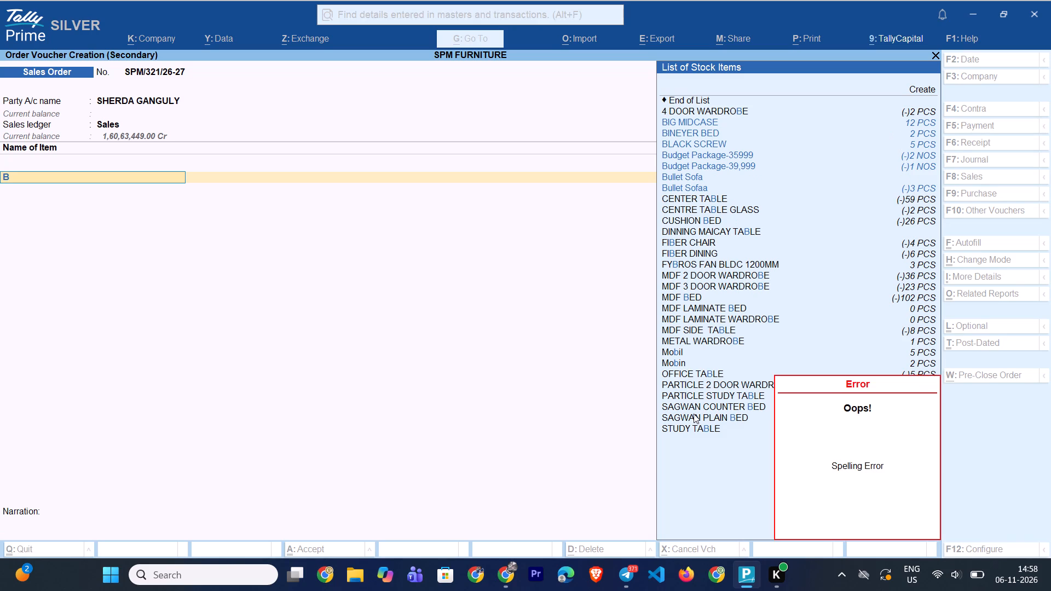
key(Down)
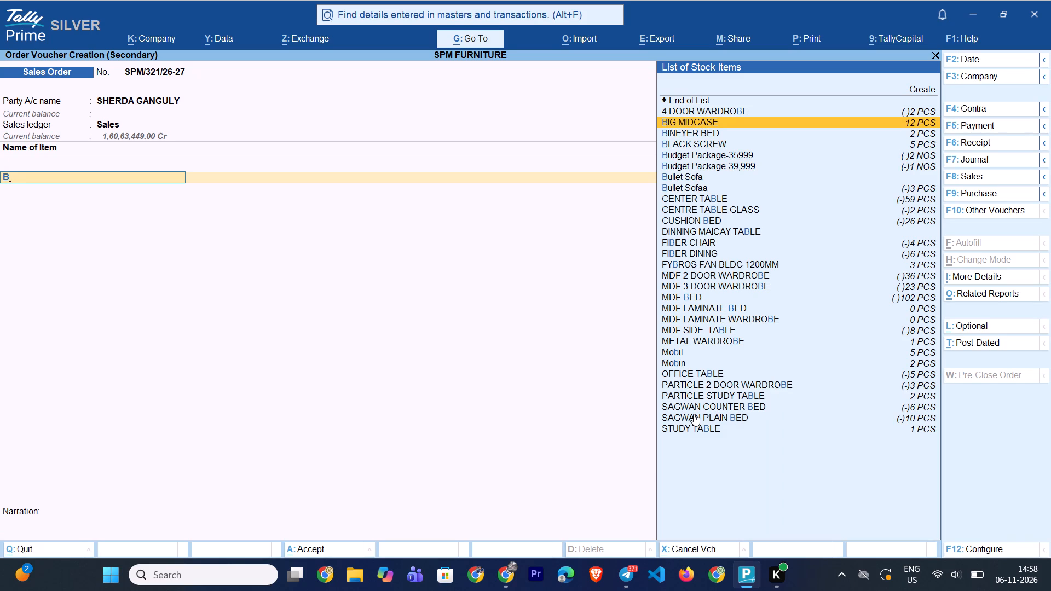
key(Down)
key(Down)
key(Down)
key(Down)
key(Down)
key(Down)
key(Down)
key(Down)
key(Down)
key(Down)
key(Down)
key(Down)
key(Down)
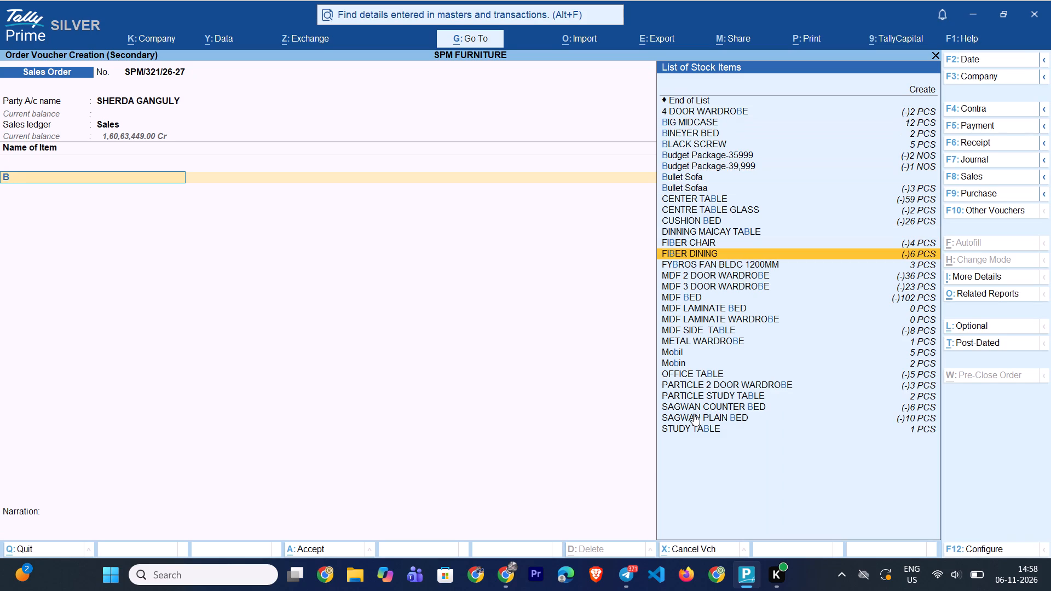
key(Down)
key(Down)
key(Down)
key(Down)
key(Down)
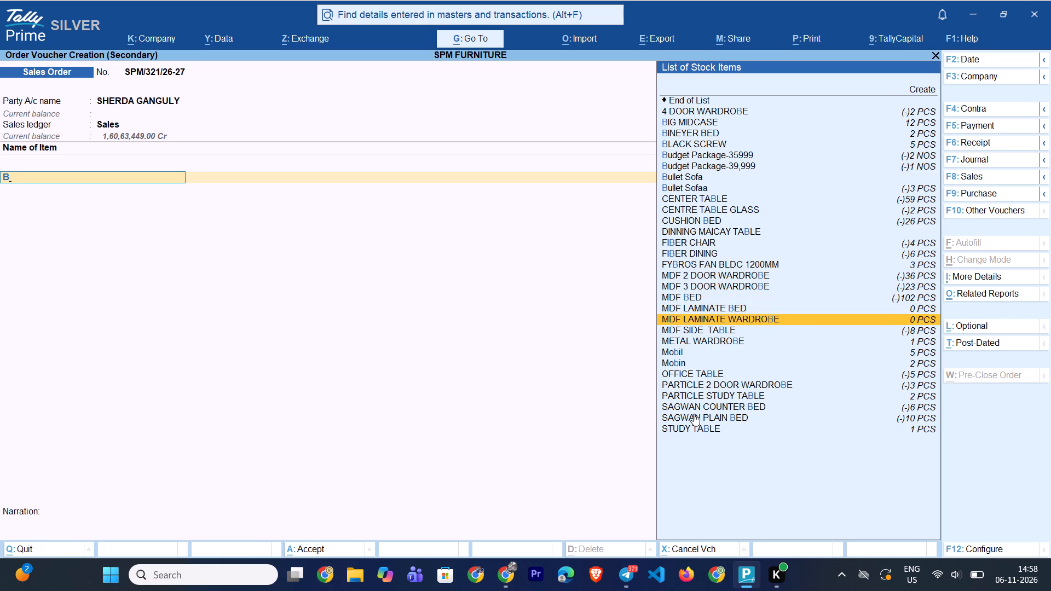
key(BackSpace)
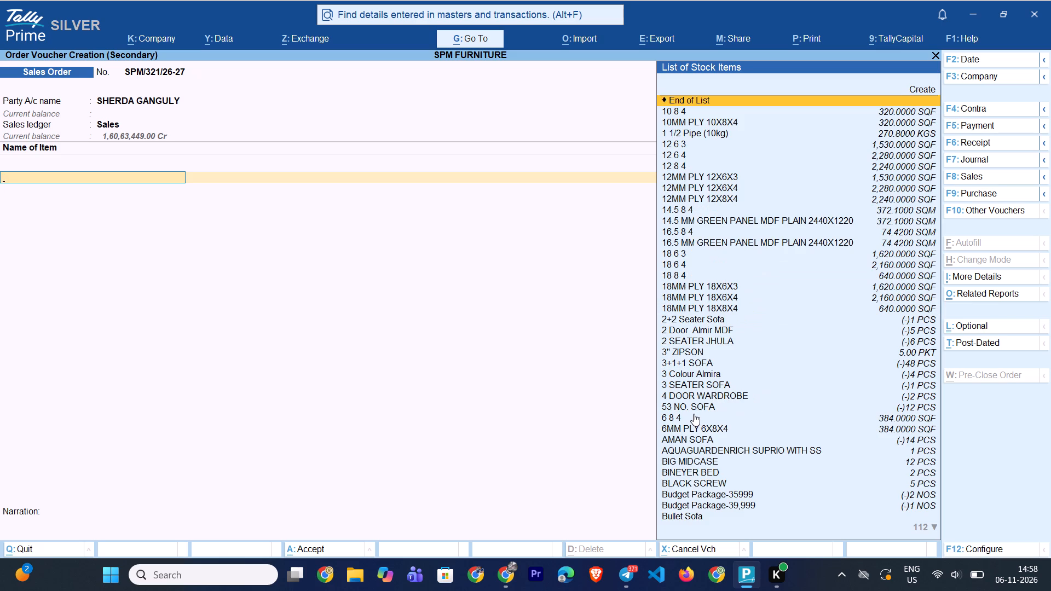
Search the stock items for BE, look through the offered bed and wardrobe entries, and clear the search.
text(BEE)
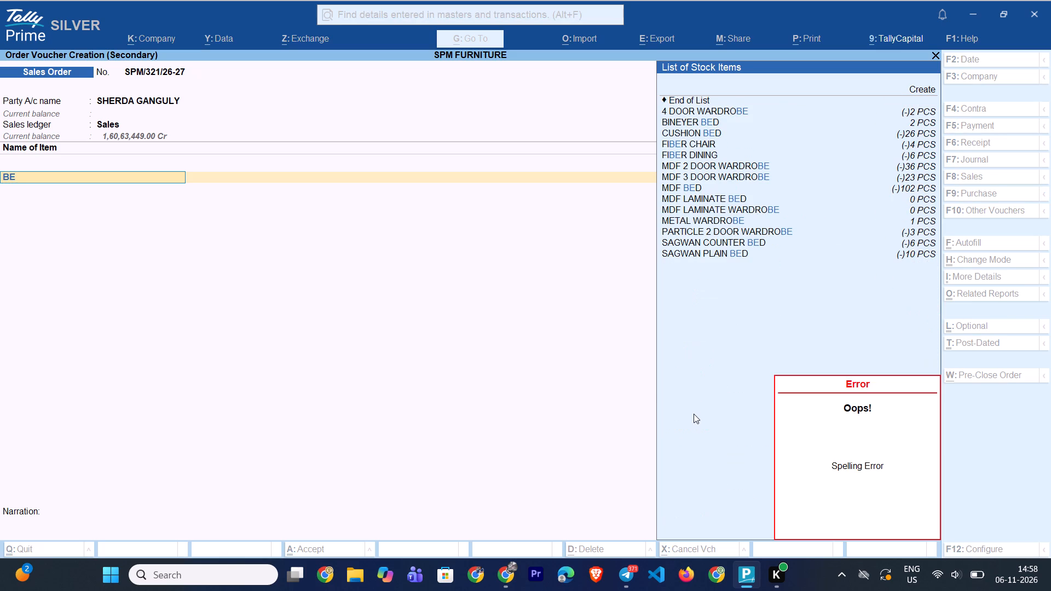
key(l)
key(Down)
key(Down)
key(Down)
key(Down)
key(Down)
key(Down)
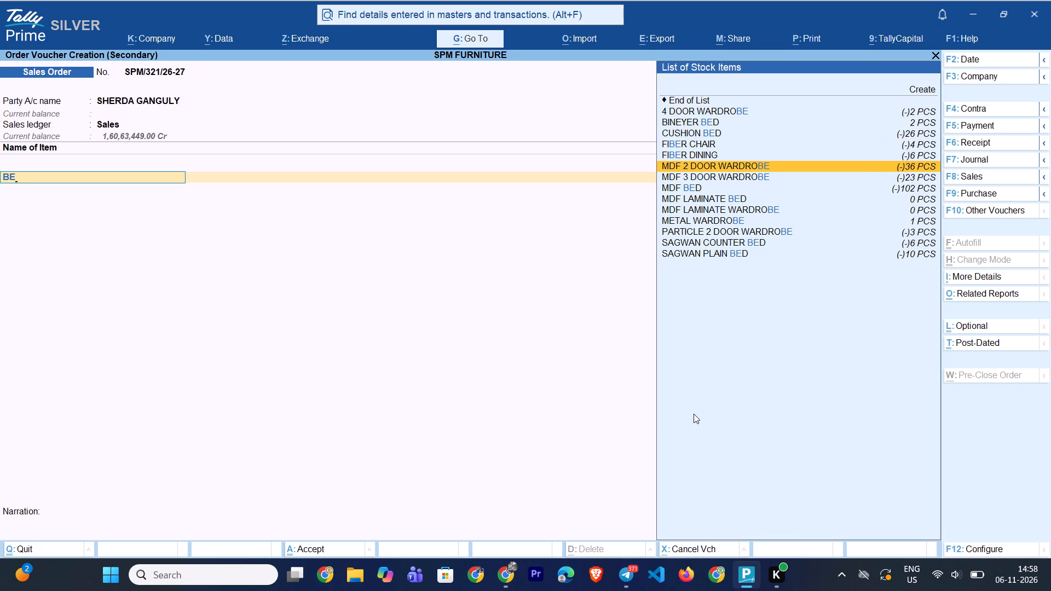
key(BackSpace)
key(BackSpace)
Find the SAGWAN stock items and choose SAGWAN COUNTER BED for the order's first item line.
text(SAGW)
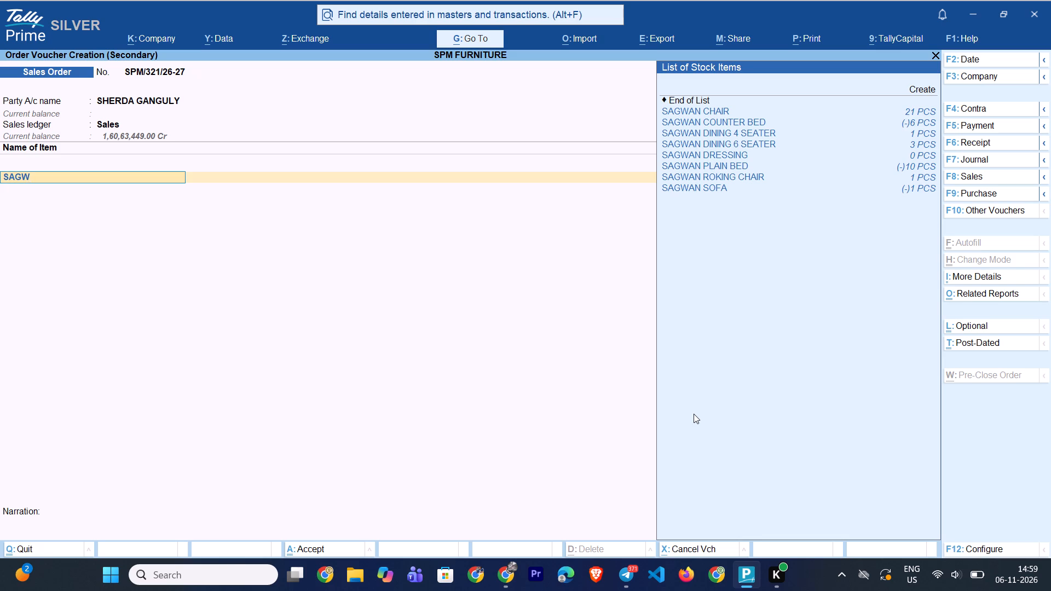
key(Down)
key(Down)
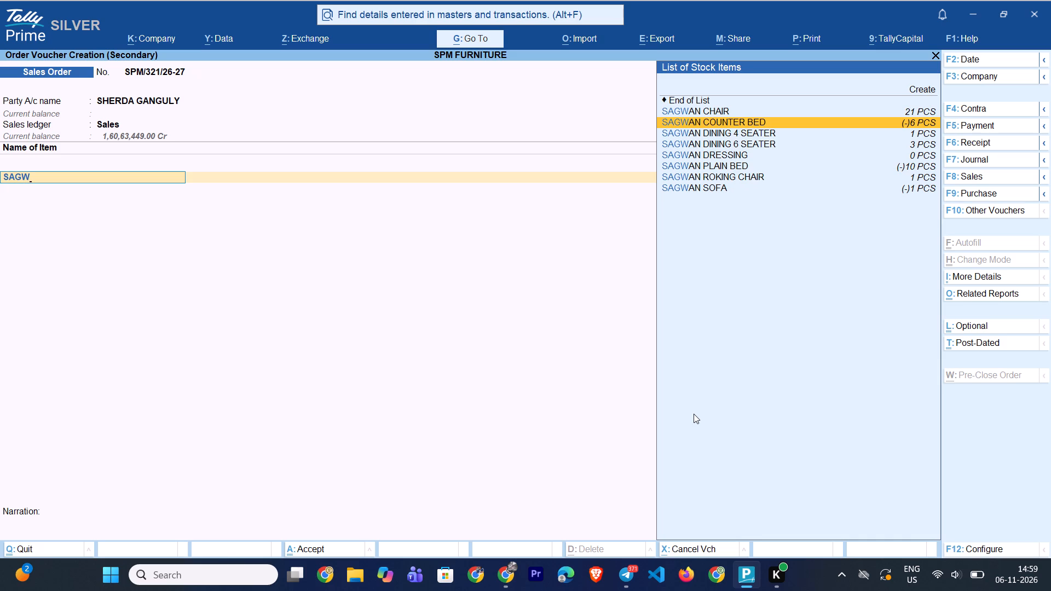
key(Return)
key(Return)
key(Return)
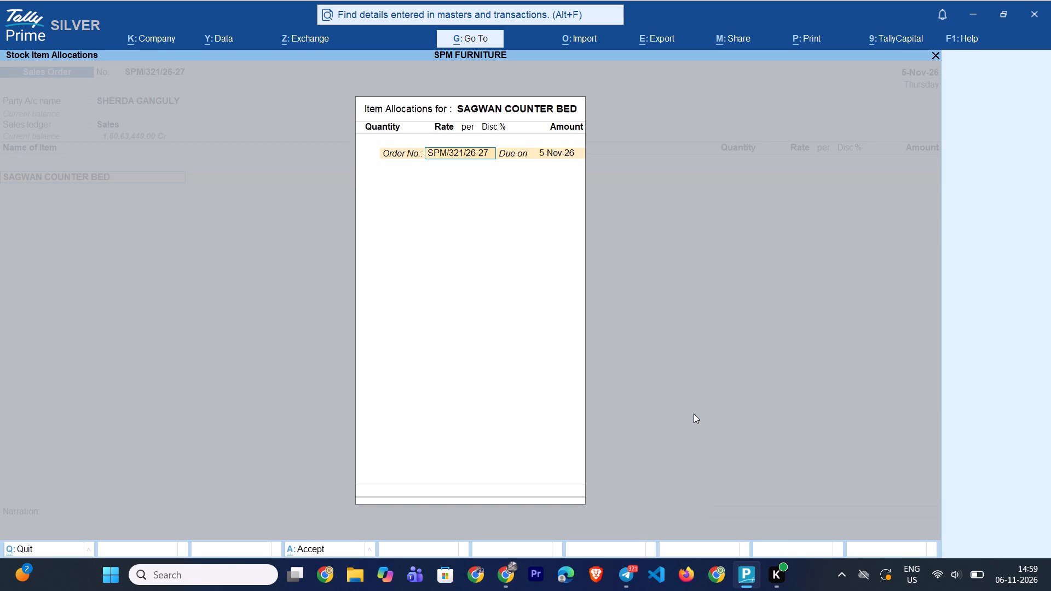
Allocate 1 PCS of the bed to order SPM/321/26-27 due 5-Nov-26, keeping the rate of 1,74,000.00 per PCS.
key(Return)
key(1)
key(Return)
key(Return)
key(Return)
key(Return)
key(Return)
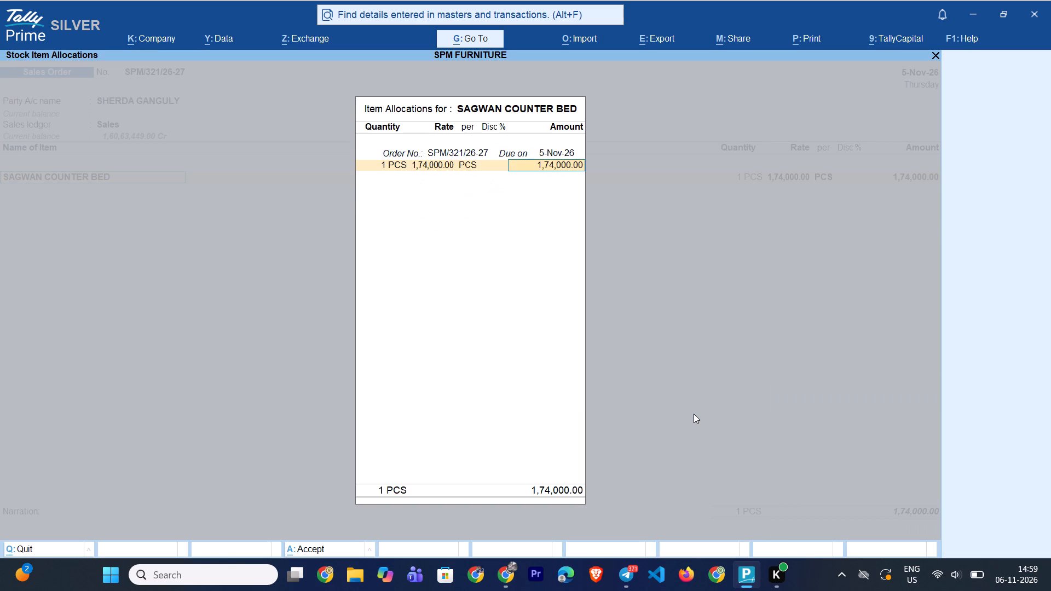
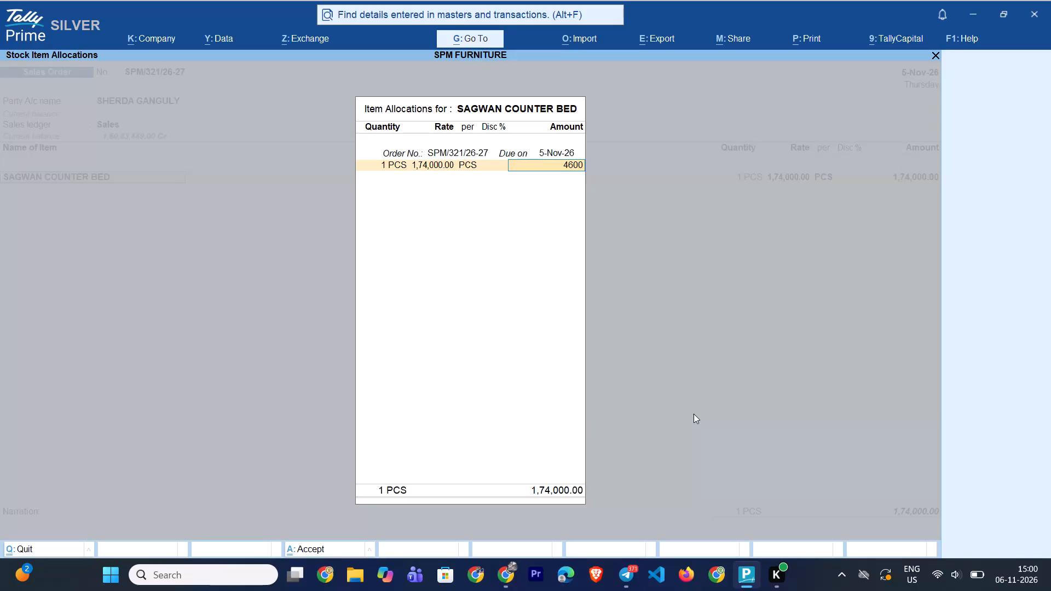
Set the SAGWAN COUNTER BED amount to 46,000.00, finish the item lines, and save sales order SPM/321/26-27.
key(Return)
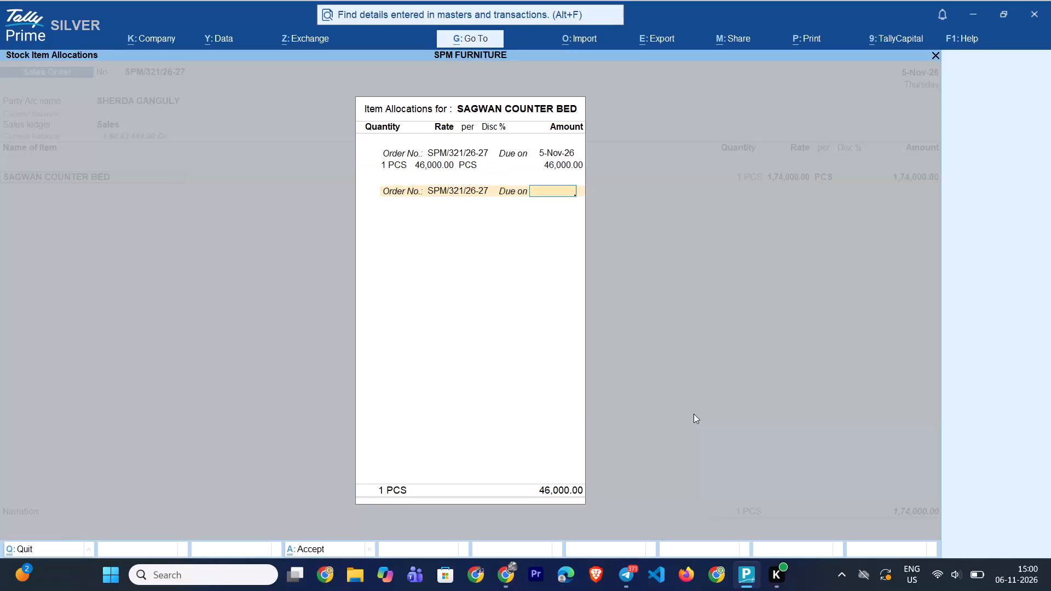
key(Return)
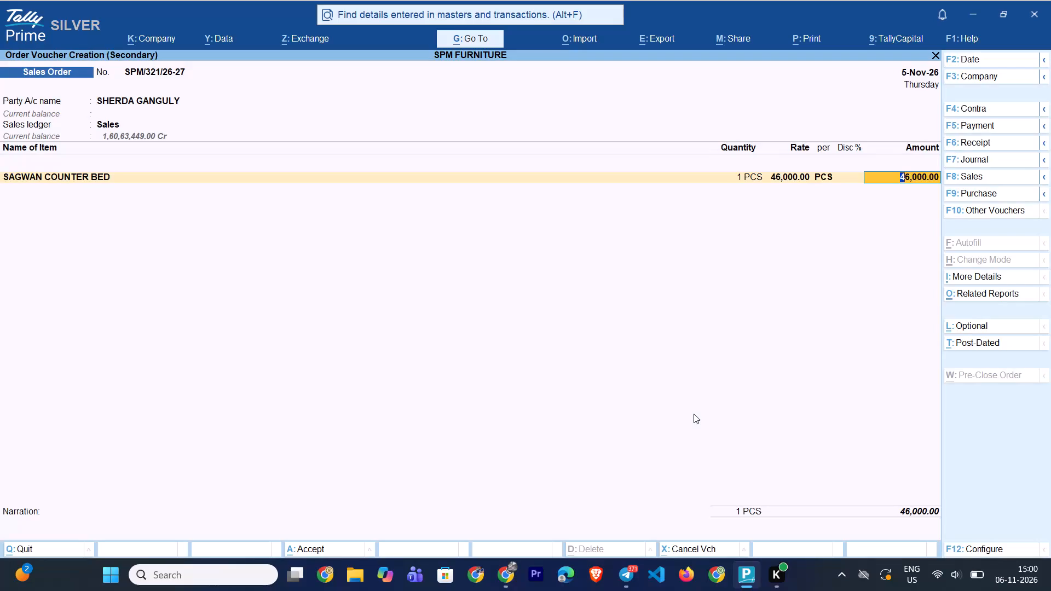
key(Return)
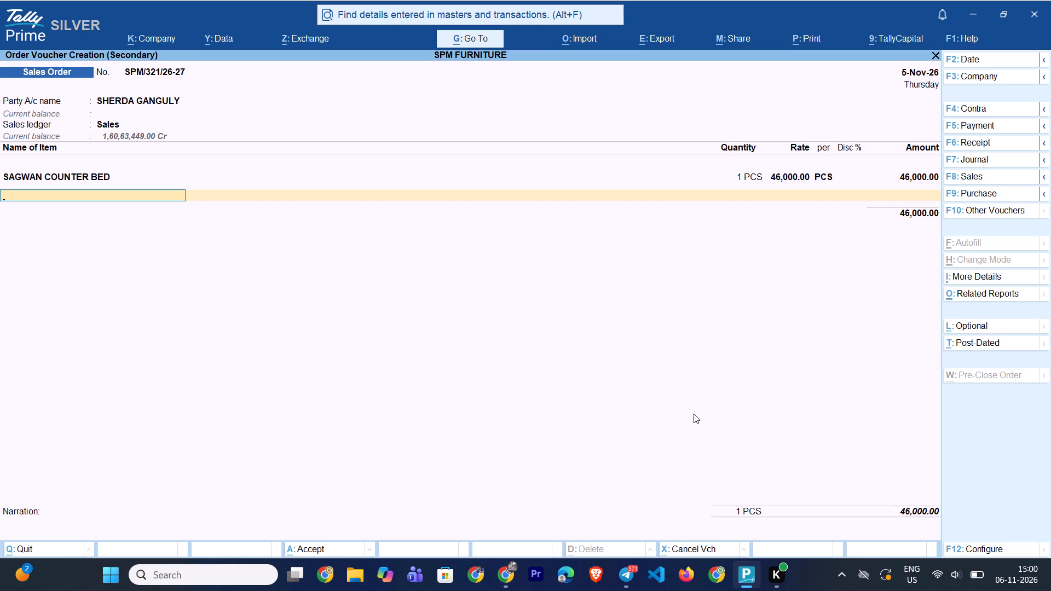
key(Return)
key(ctrl+a)
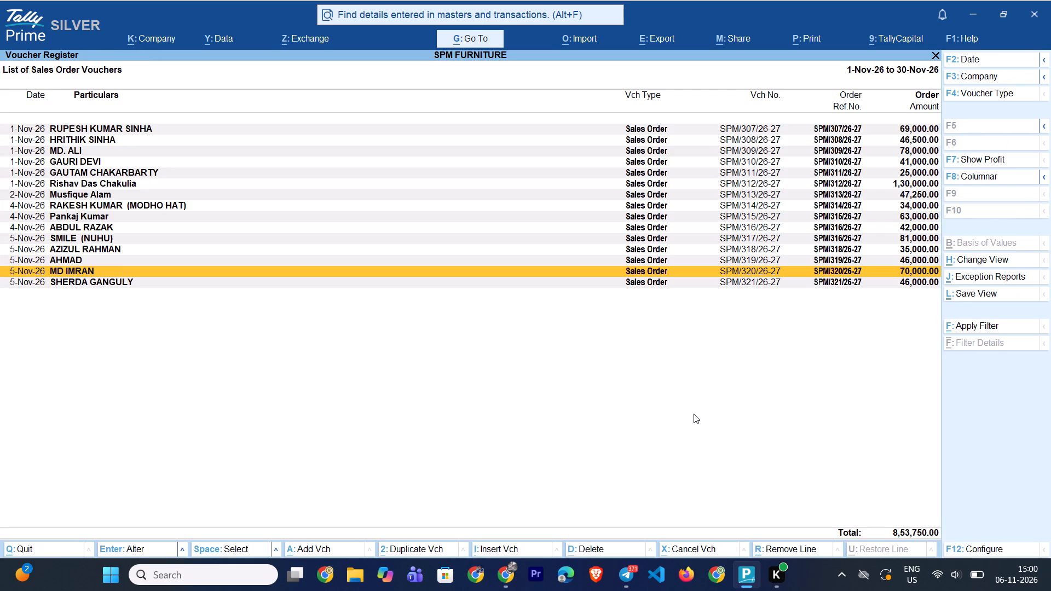
Duplicate sales order SPM/321/26-27 from the register, switch the copy to a Sales voucher, and save it.
key(Down)
key(alt+2)
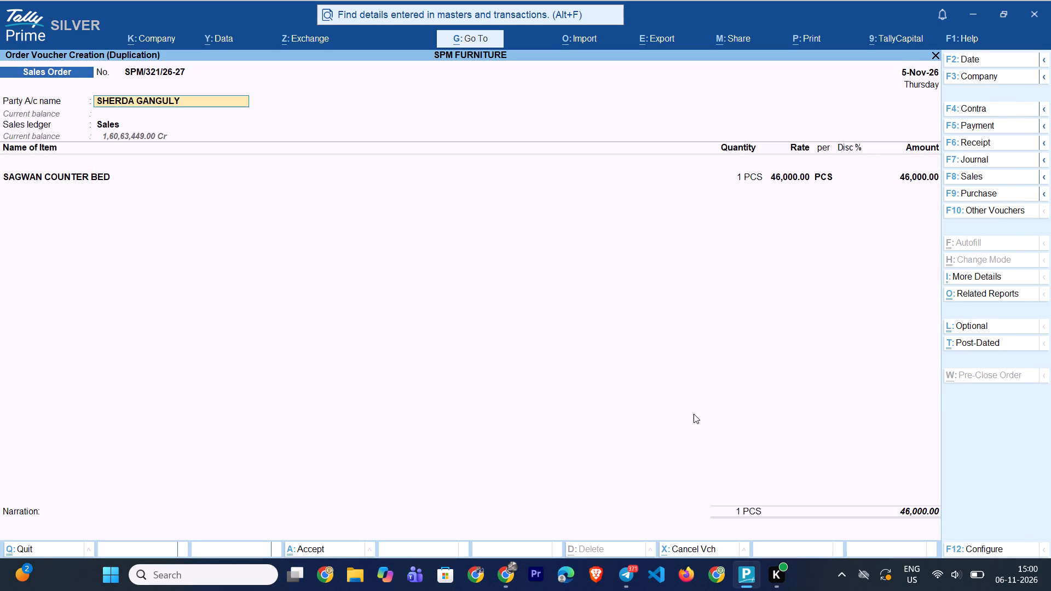
key(F8)
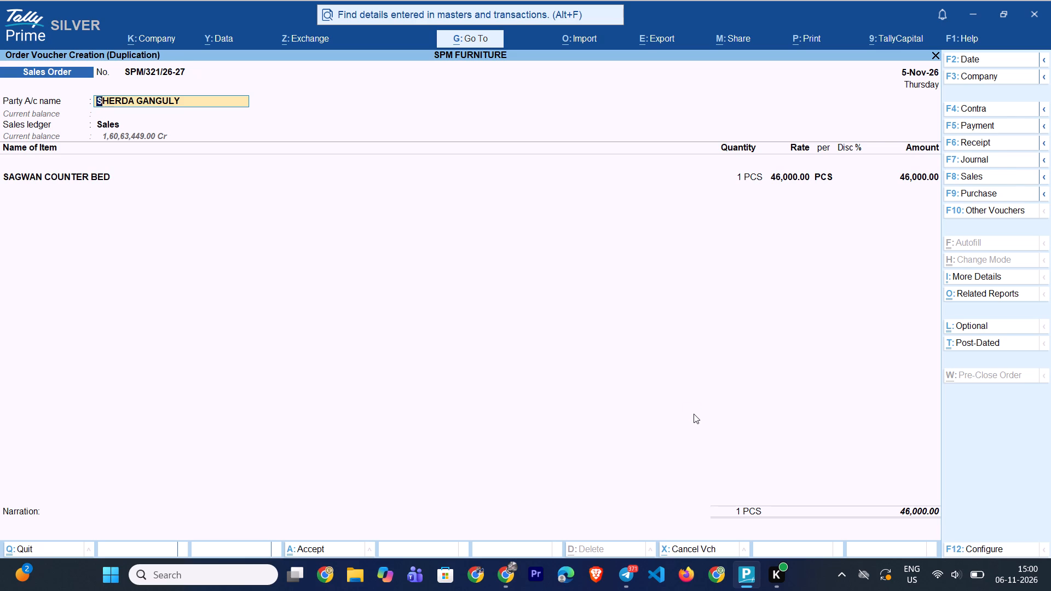
key(ctrl+a)
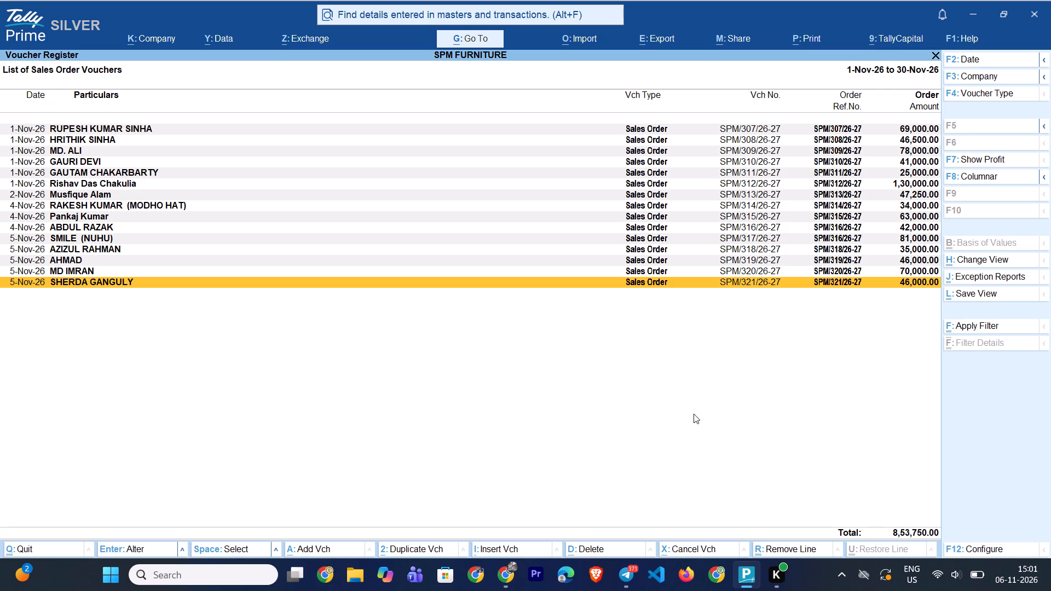
Add a new sales order dated 5-Nov-26 from the voucher register.
key(alt+a)
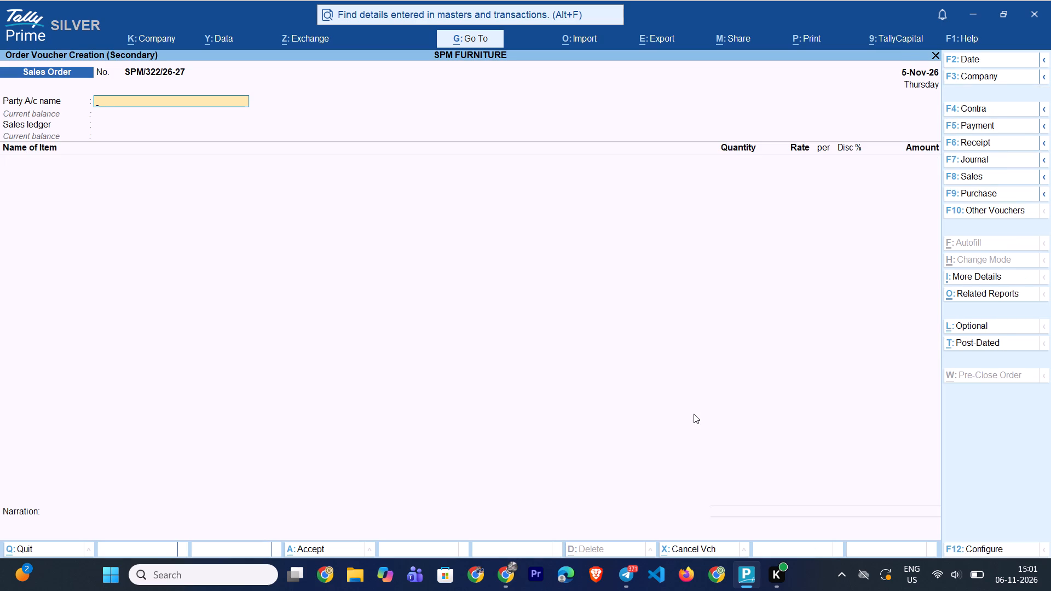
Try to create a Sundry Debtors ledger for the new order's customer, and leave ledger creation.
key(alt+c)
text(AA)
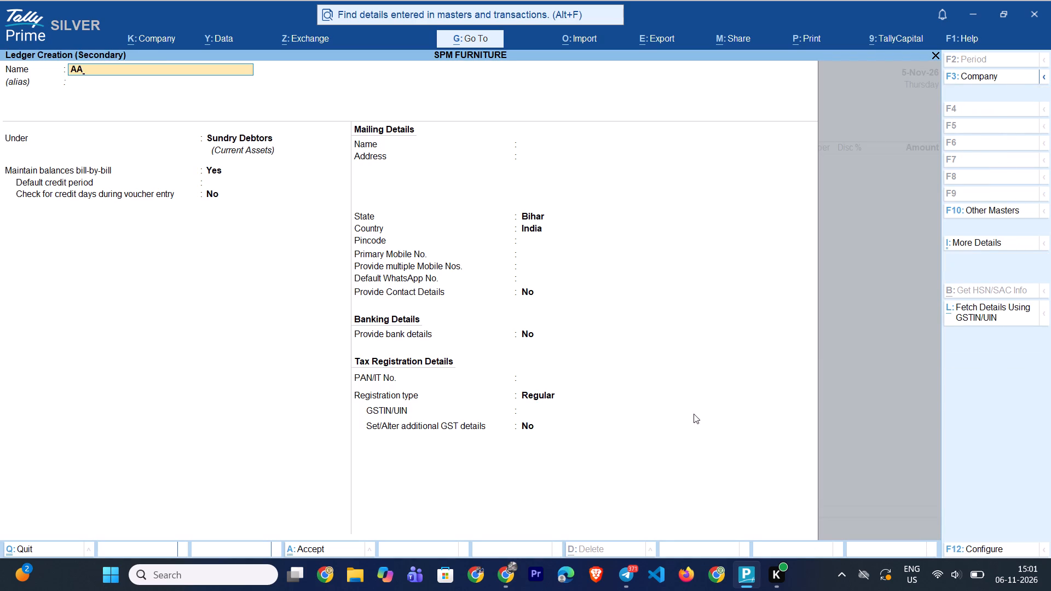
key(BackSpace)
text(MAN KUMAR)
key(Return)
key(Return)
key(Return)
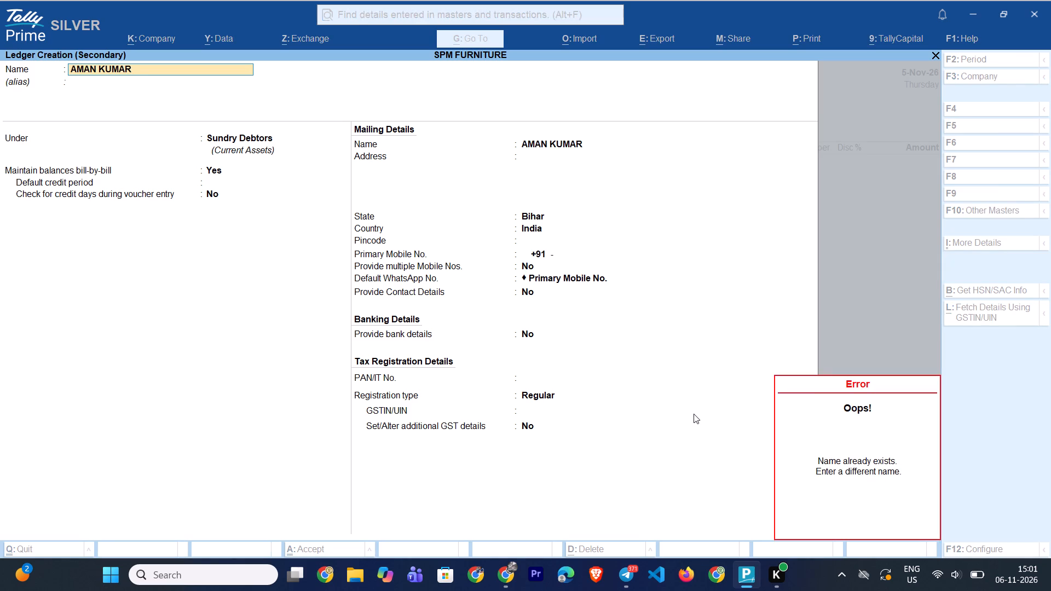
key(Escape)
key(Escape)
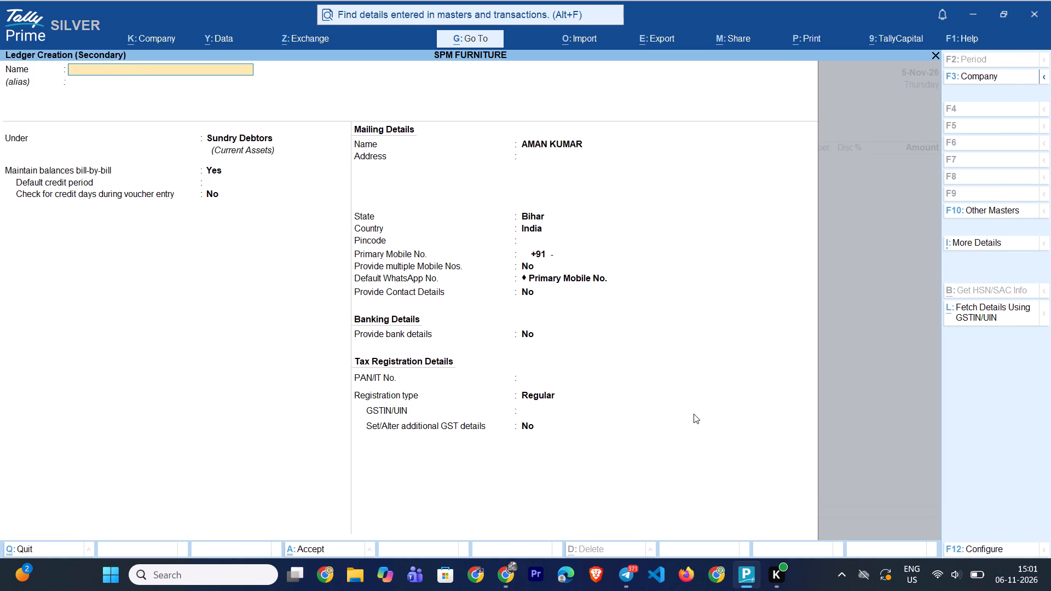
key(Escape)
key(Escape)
Choose the first existing ledger matching AMAN as the order's party and open that ledger for alteration.
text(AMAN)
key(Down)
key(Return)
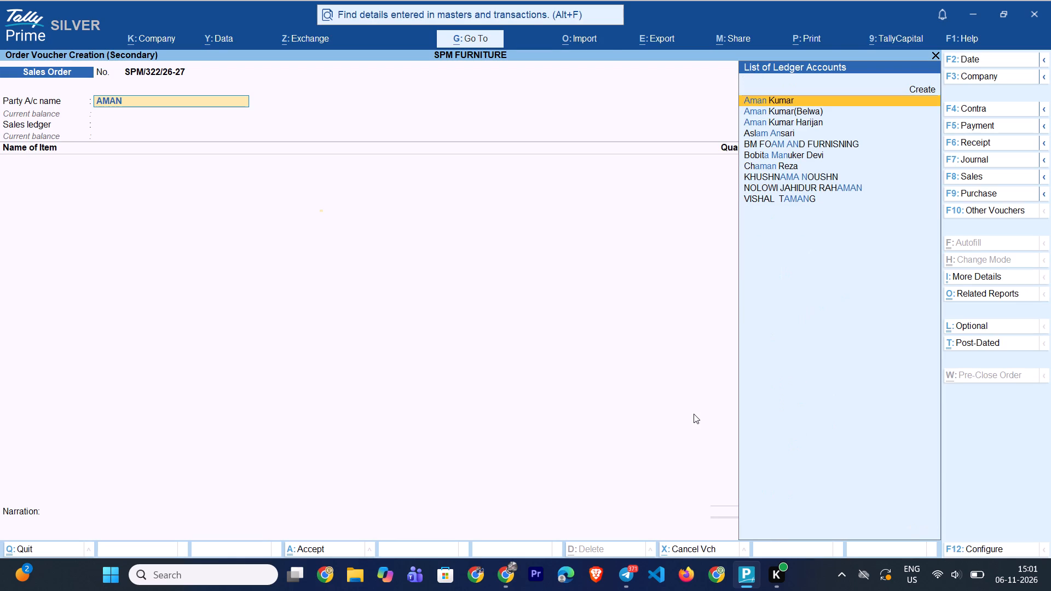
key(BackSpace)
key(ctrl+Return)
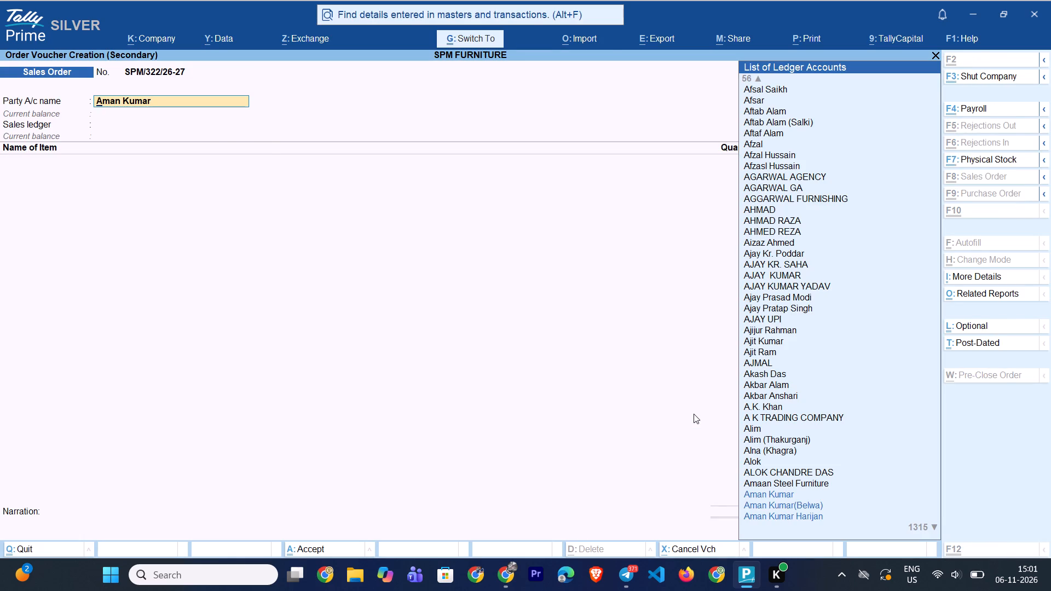
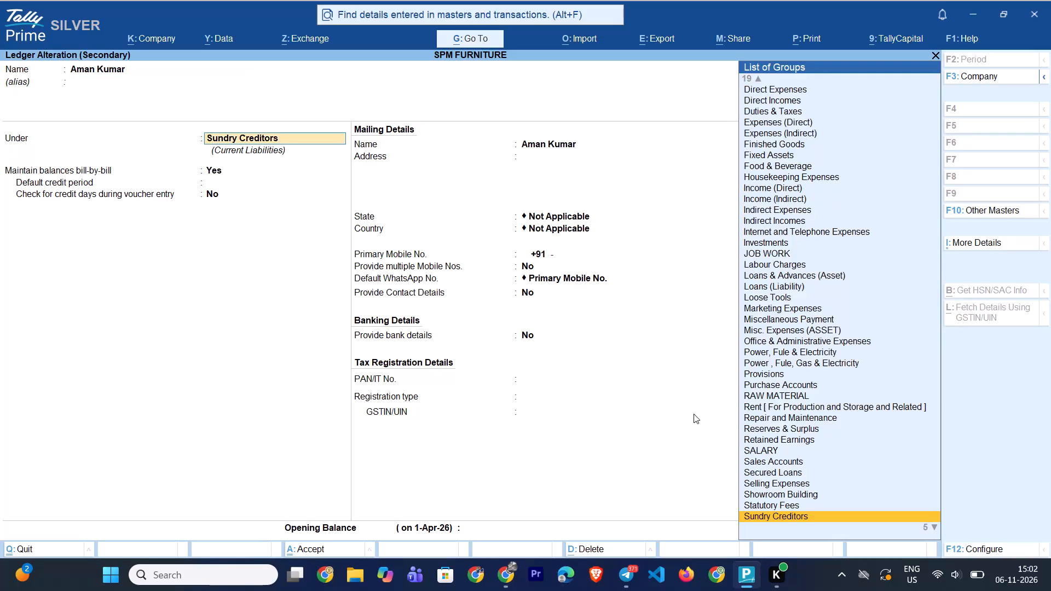
Choose Sundry Creditors as the group for the customer's ledger.
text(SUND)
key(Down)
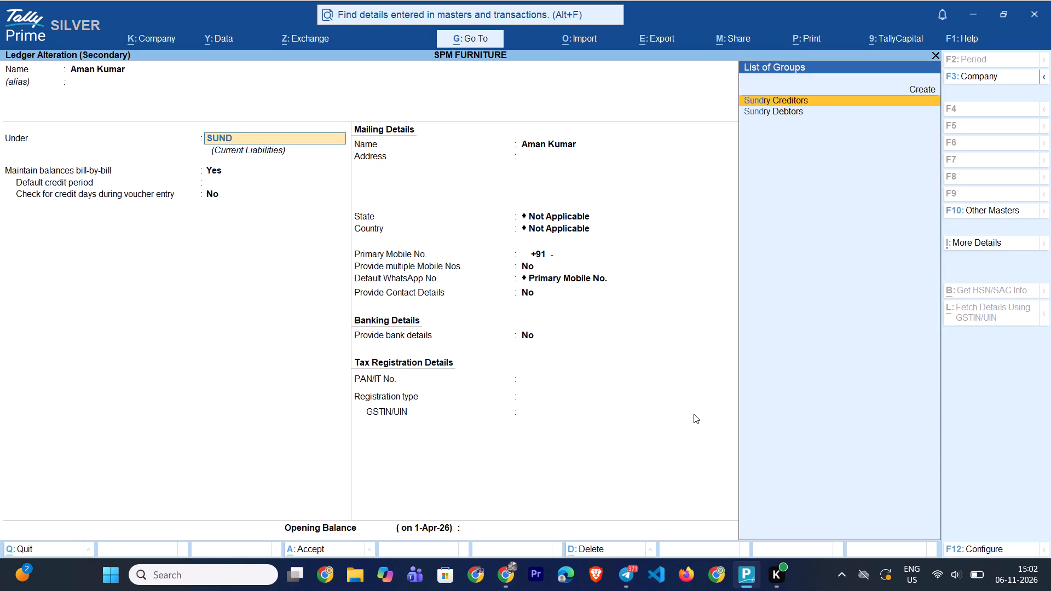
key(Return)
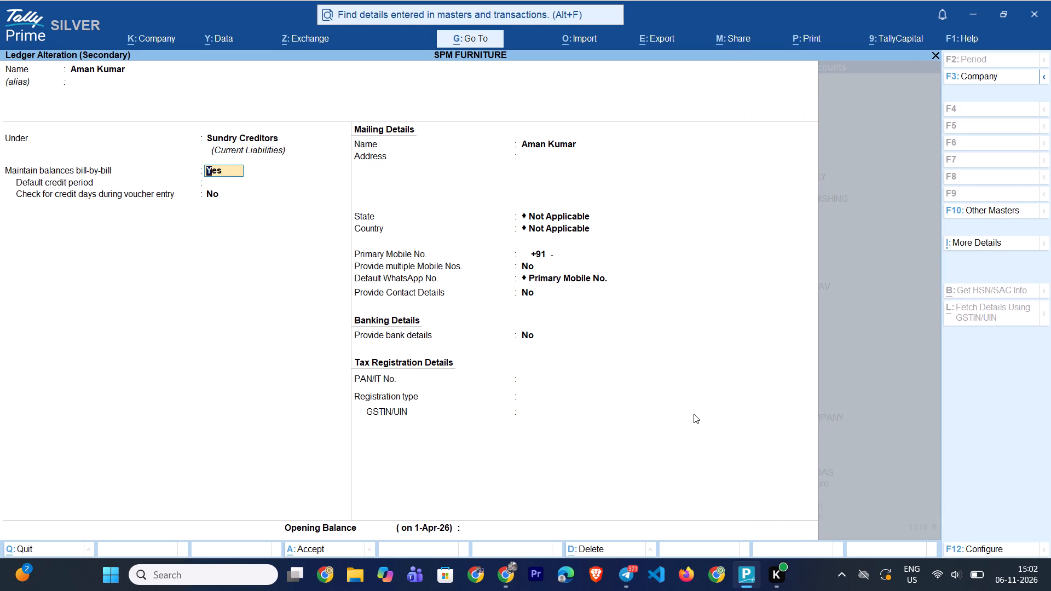
Keep the ledger's bill-by-bill settings and mailing name, and enter the customer's address in the mailing details.
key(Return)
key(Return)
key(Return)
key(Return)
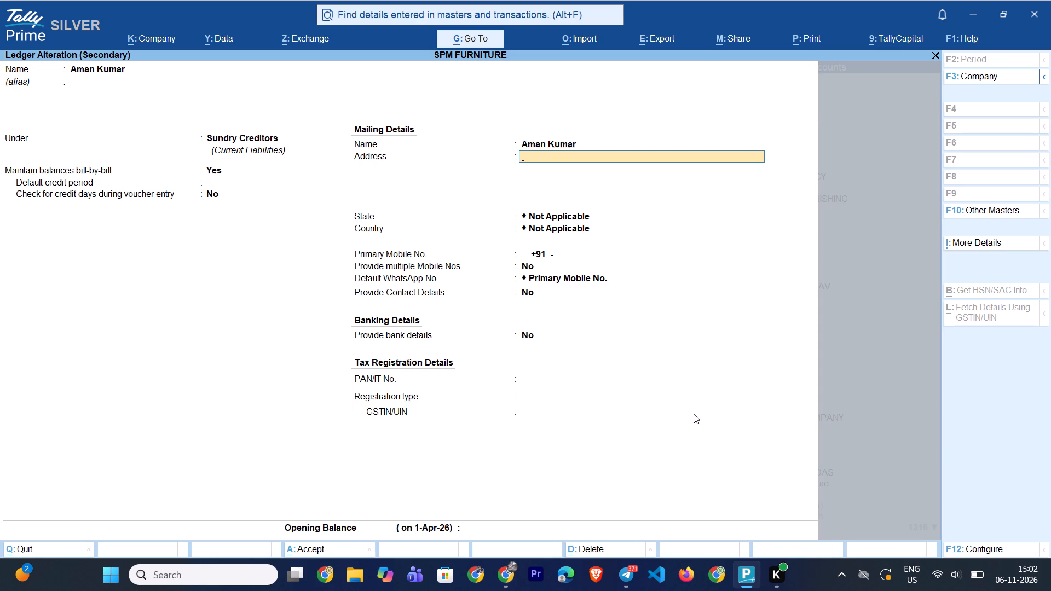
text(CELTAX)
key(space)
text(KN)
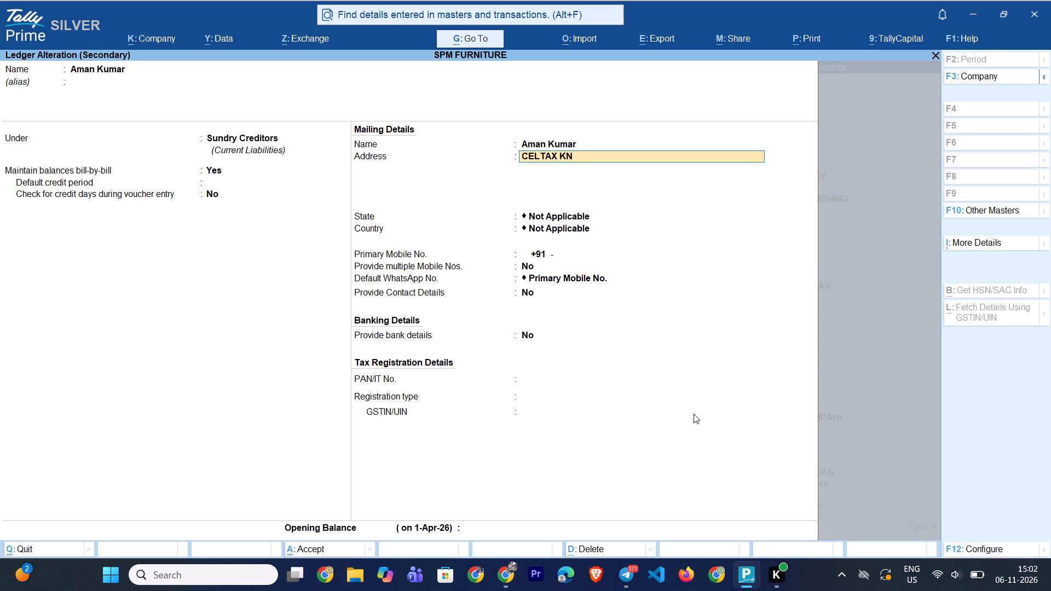
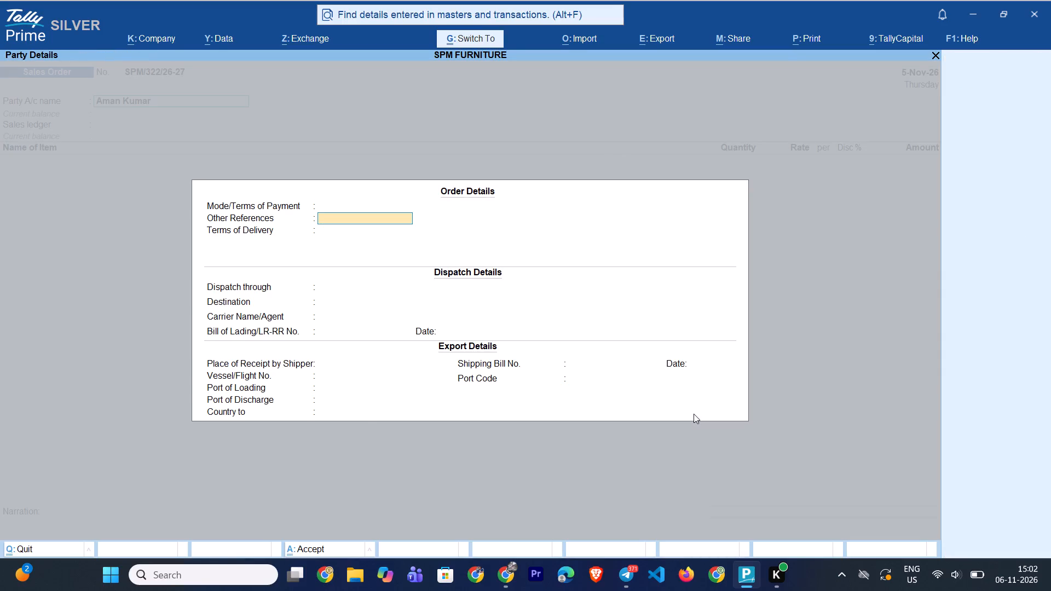
Accept the party's order and dispatch details as they stand and choose Sales as the sales ledger.
key(ctrl+a)
key(ctrl+a)
key(Down)
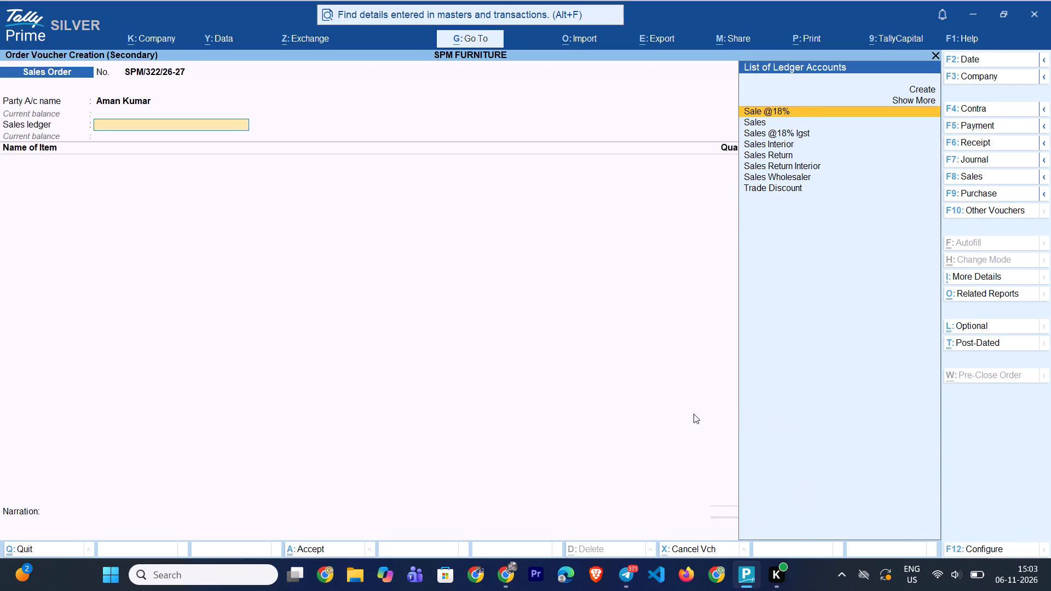
key(Return)
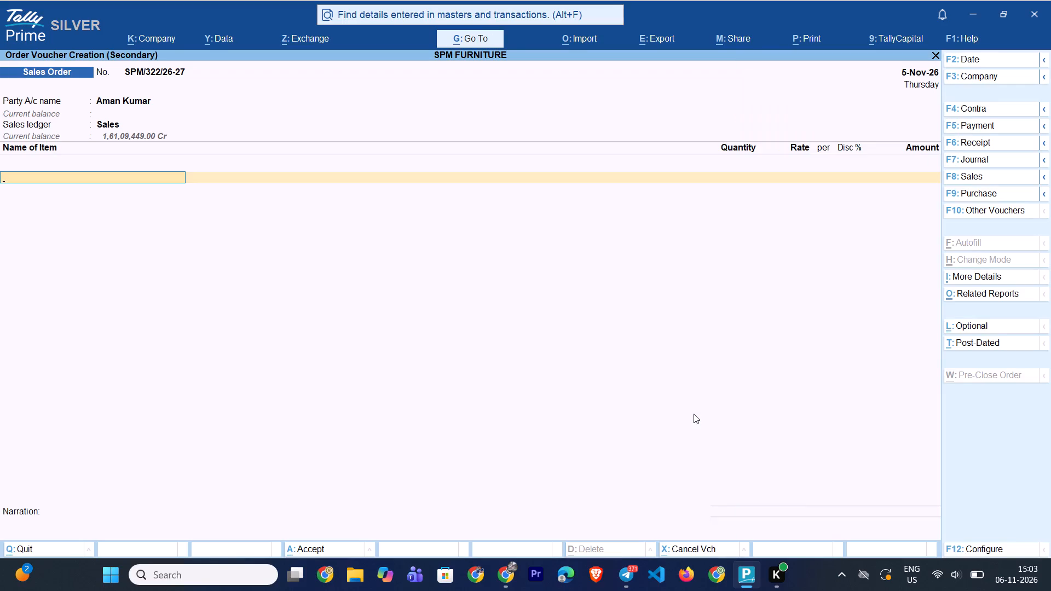
Search the stock item list for BADI.
text(BADI)
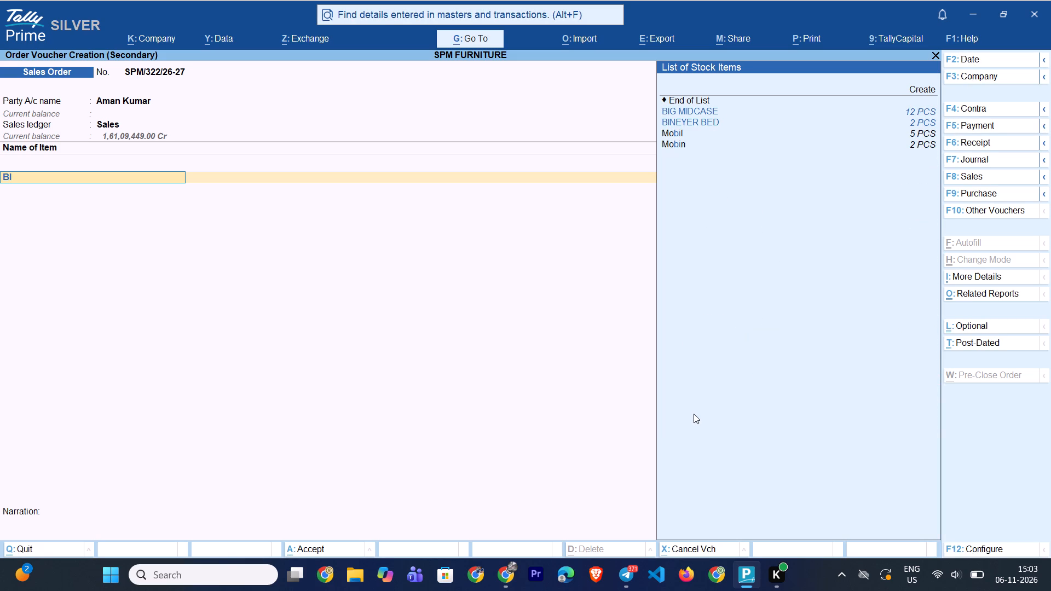
key(BackSpace)
text(AD)
key(BackSpace)
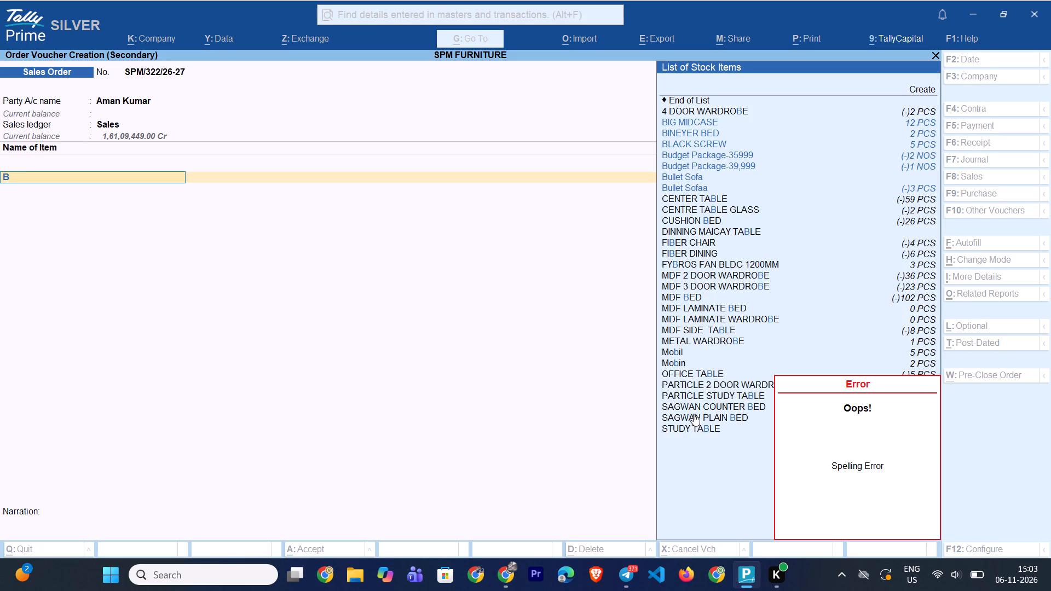
key(BackSpace)
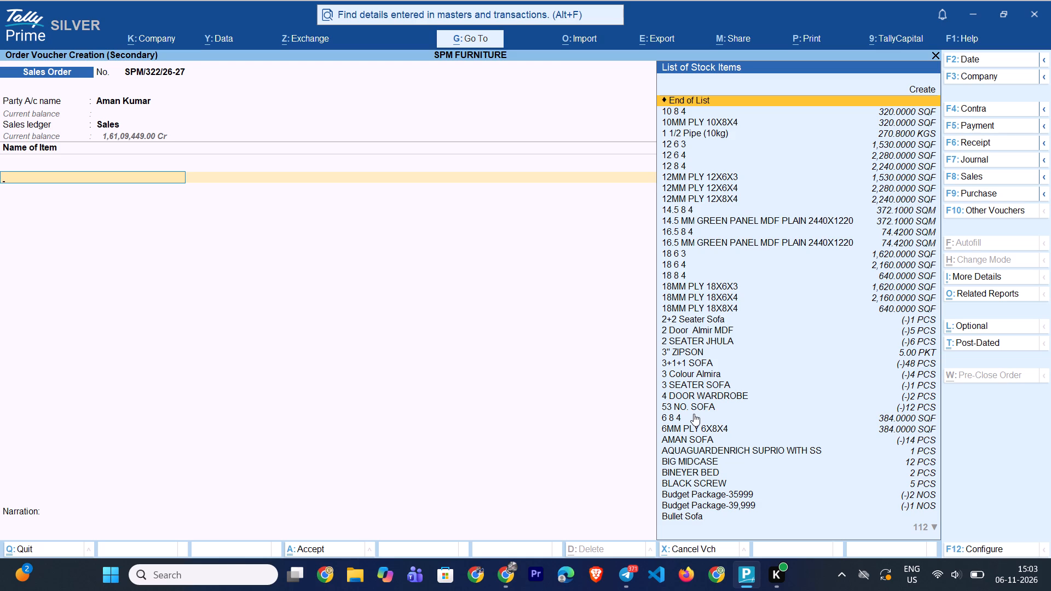
Reopen the customer's ledger from the order for review, and accept it along with the party details and Sales ledger.
key(BackSpace)
key(BackSpace)
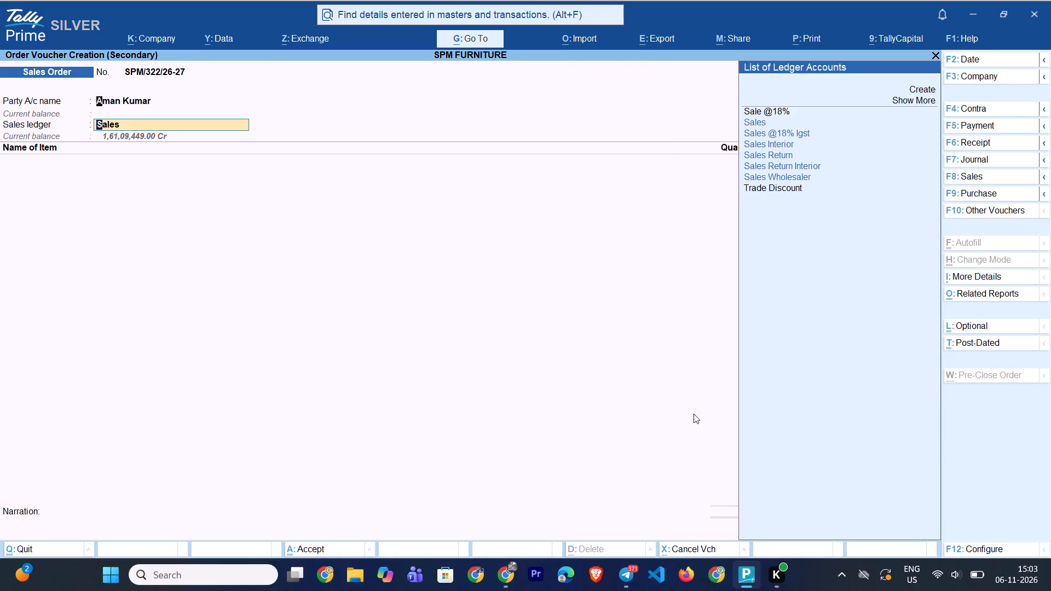
key(ctrl+Return)
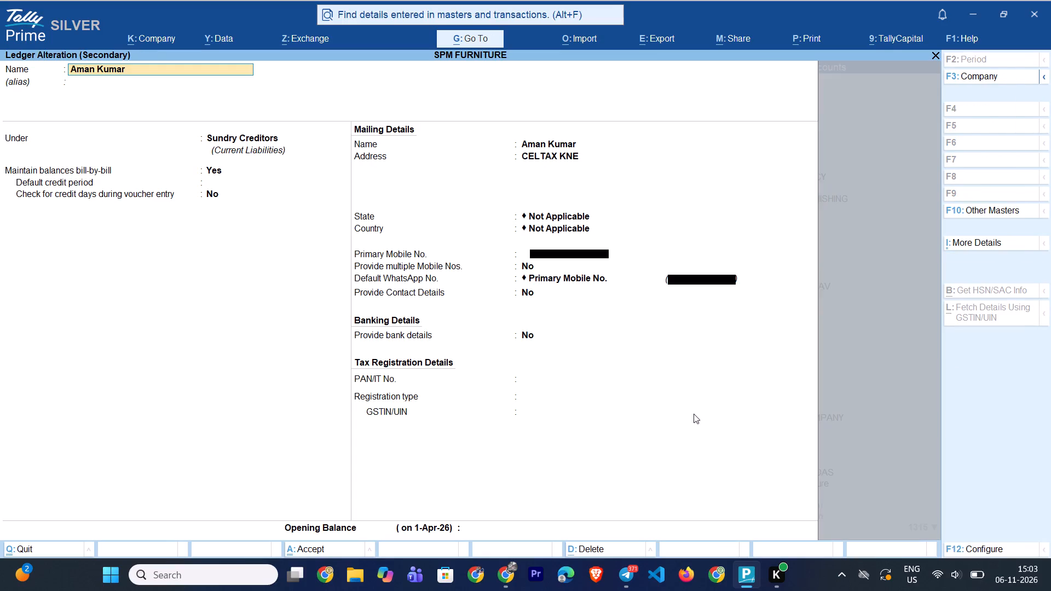
key(ctrl+a)
key(ctrl+a)
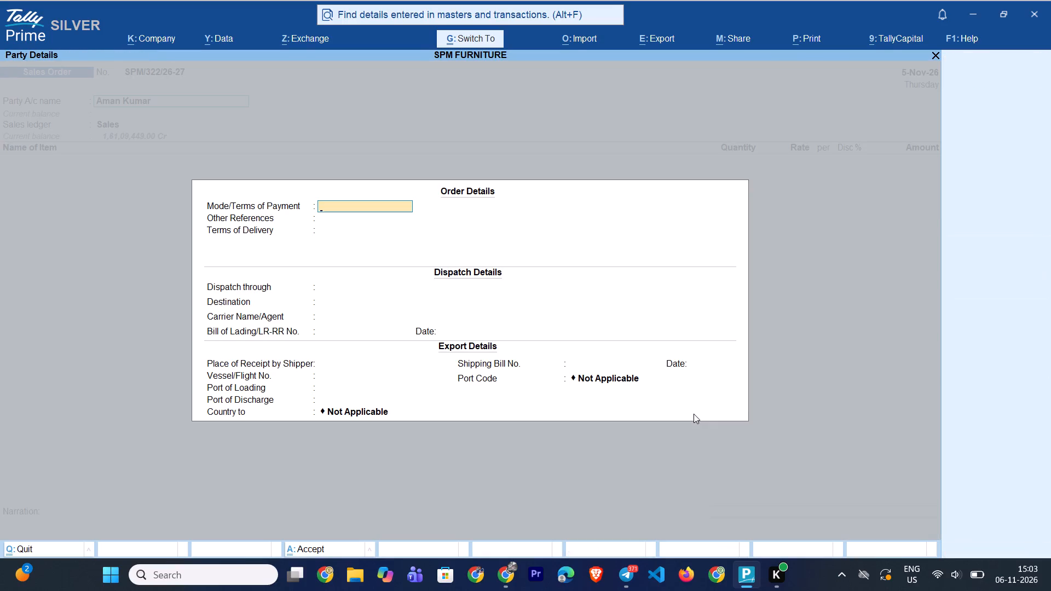
key(ctrl+a)
key(Return)
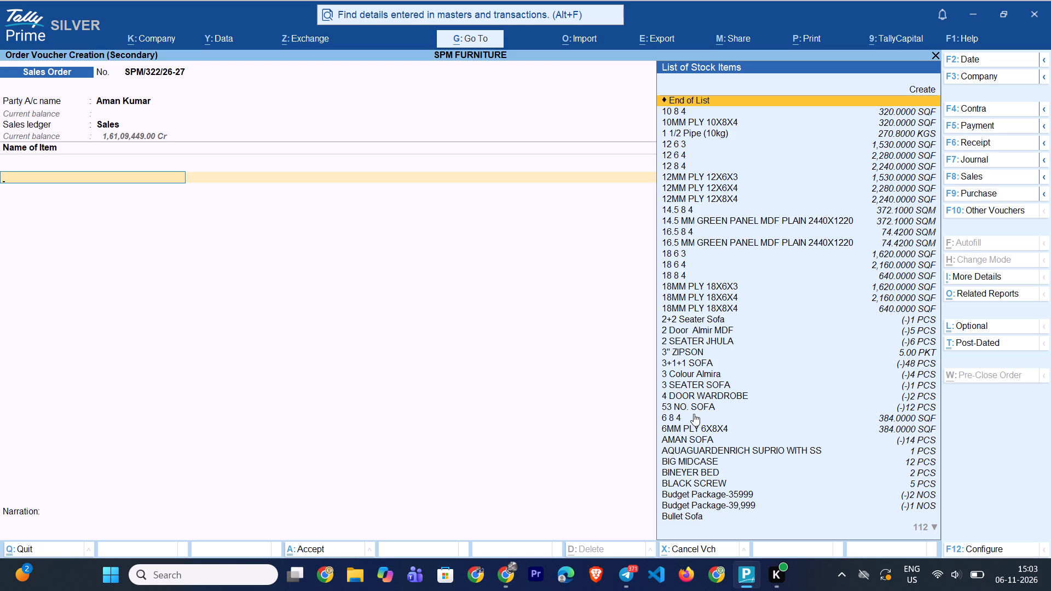
Search the stock item list for SOFA and look through the sofa items.
text(SOFA)
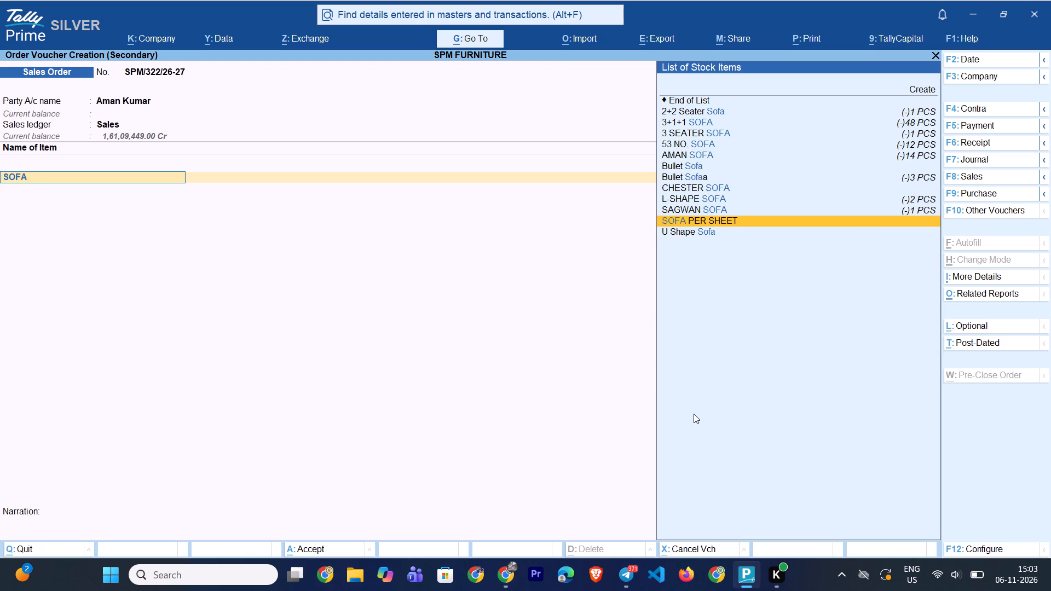
key(Up)
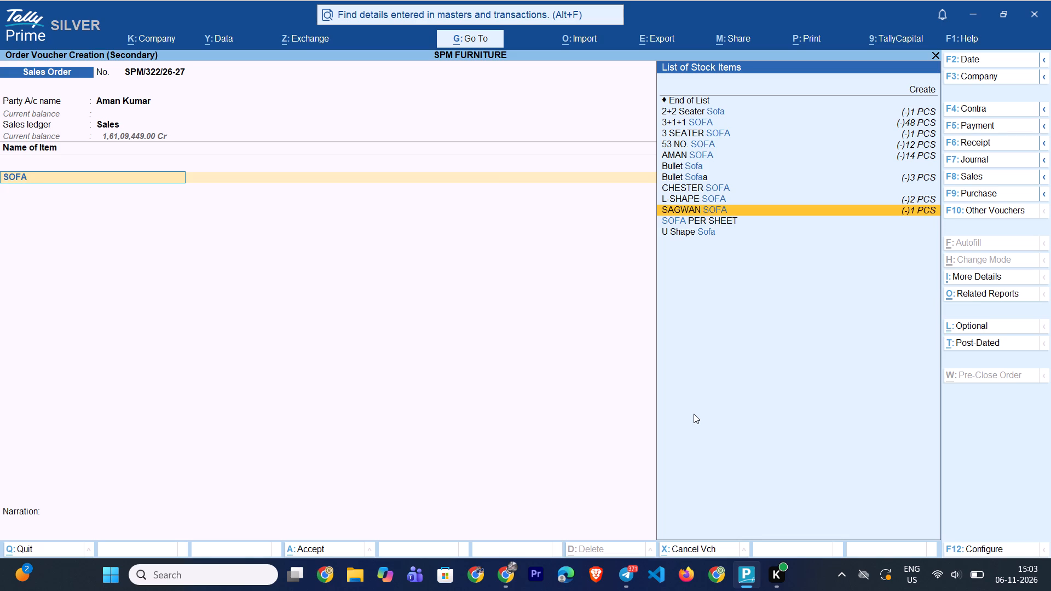
key(Up)
key(Up)
key(Up)
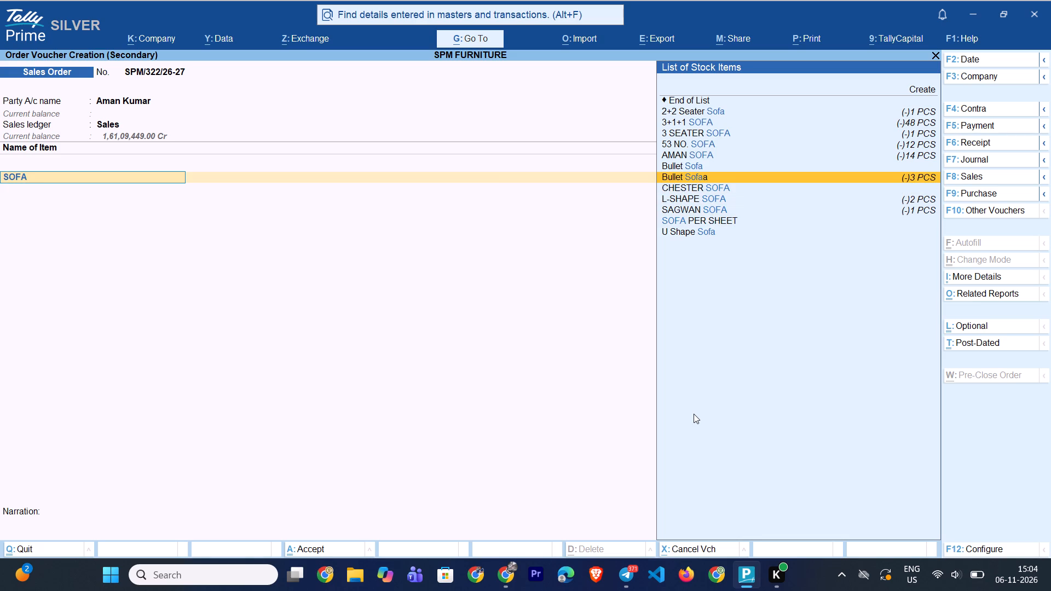
key(BackSpace)
key(BackSpace)
key(BackSpace)
key(BackSpace)
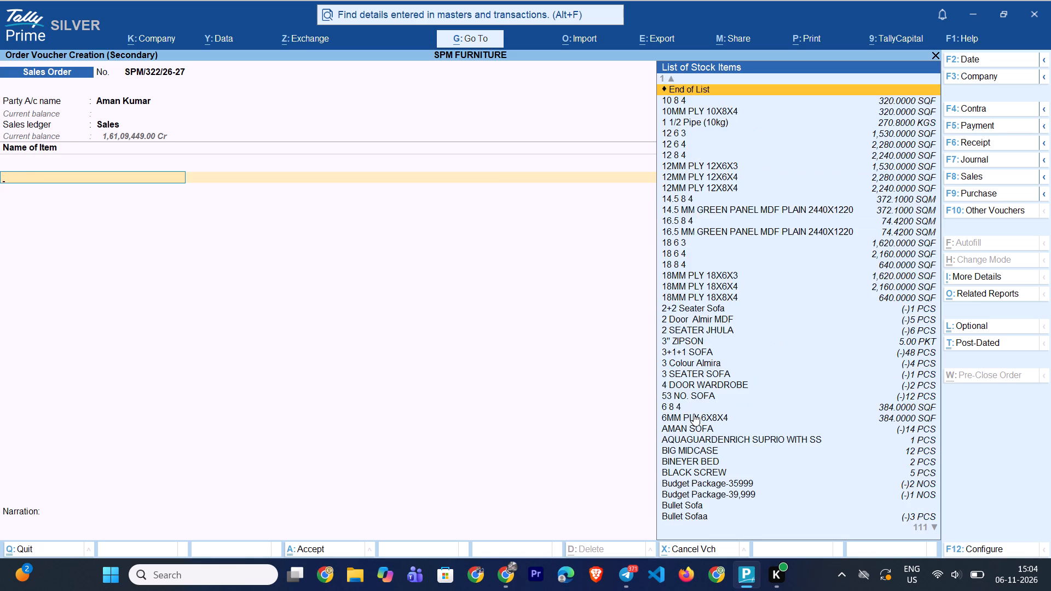
Search the stock item list for HEAD and for BADI.
text(HEAD)
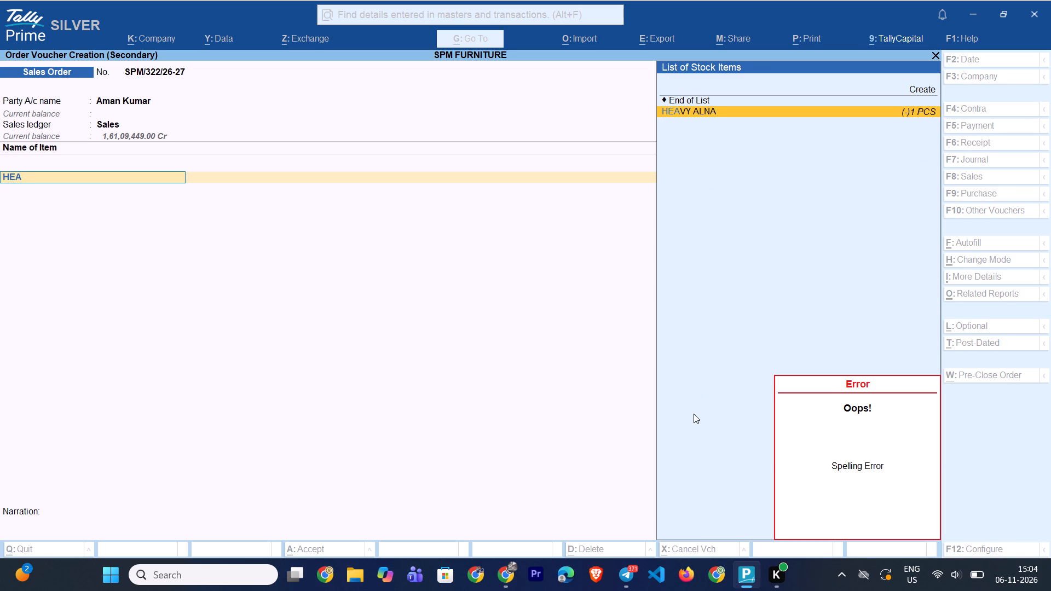
key(BackSpace)
key(BackSpace)
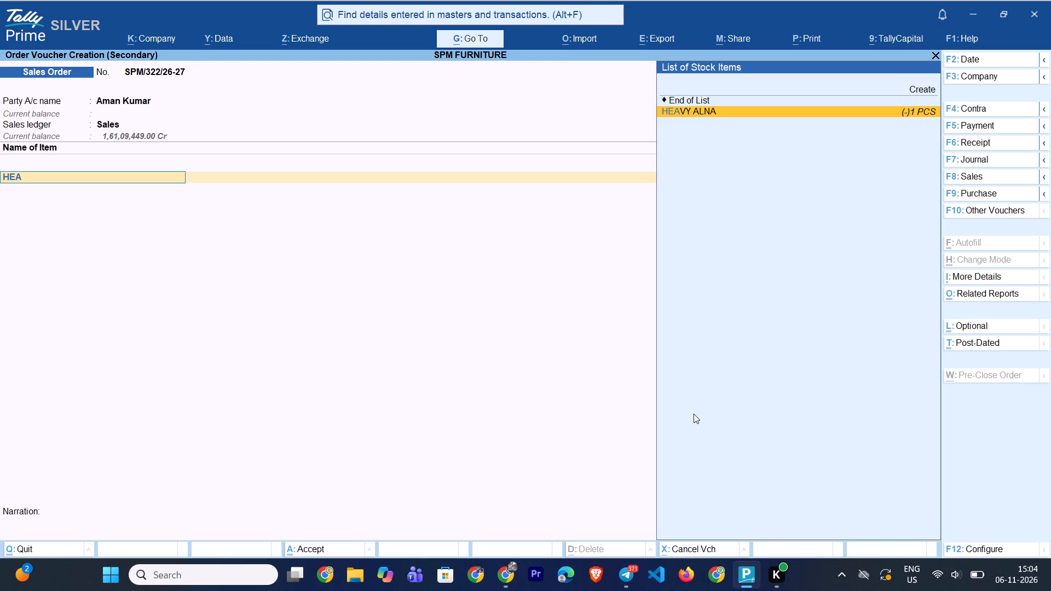
key(BackSpace)
key(BackSpace)
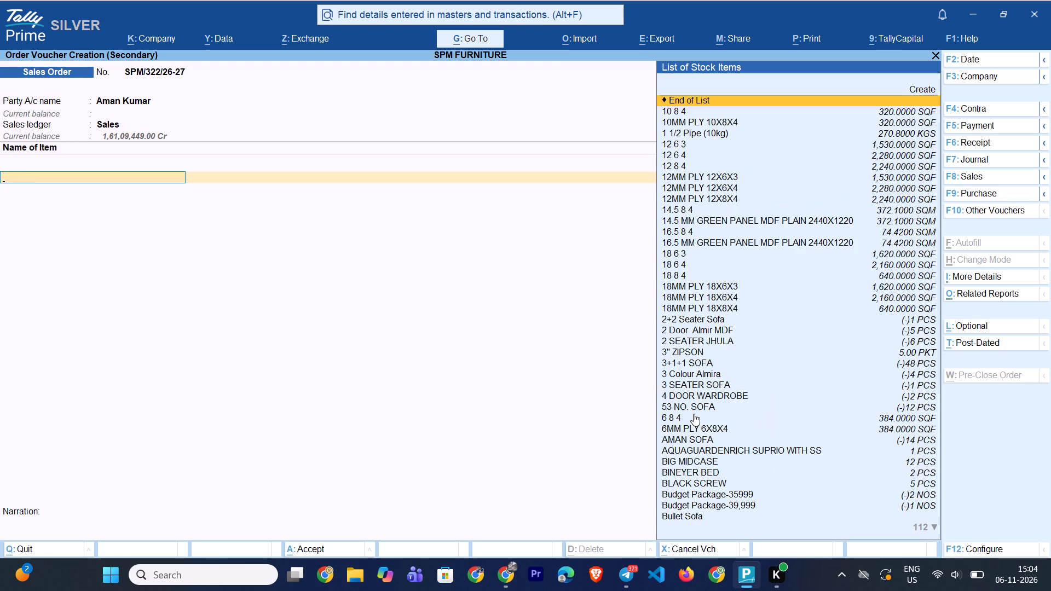
text(BADI)
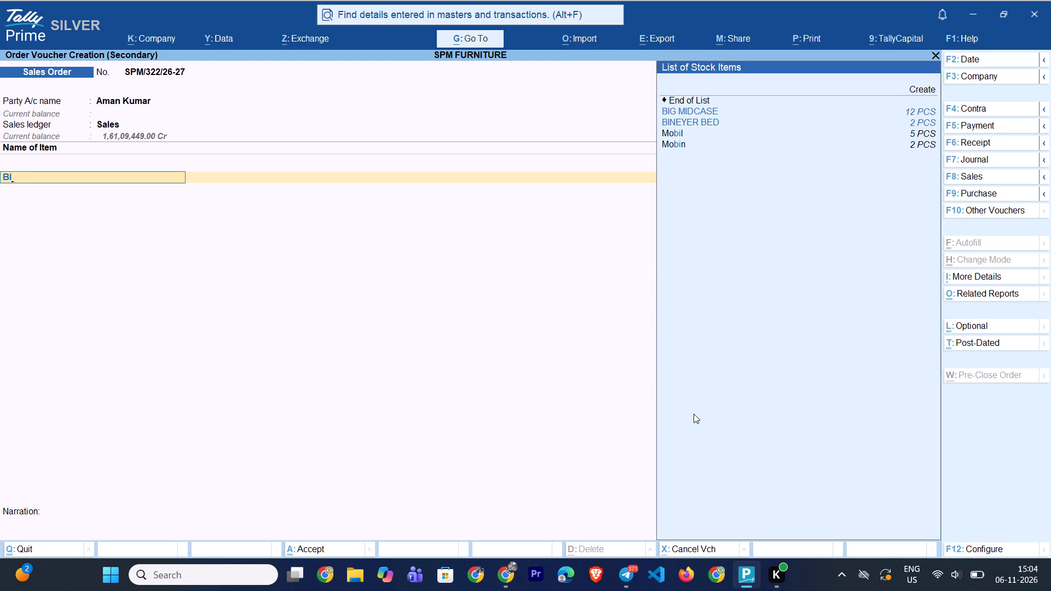
key(Down)
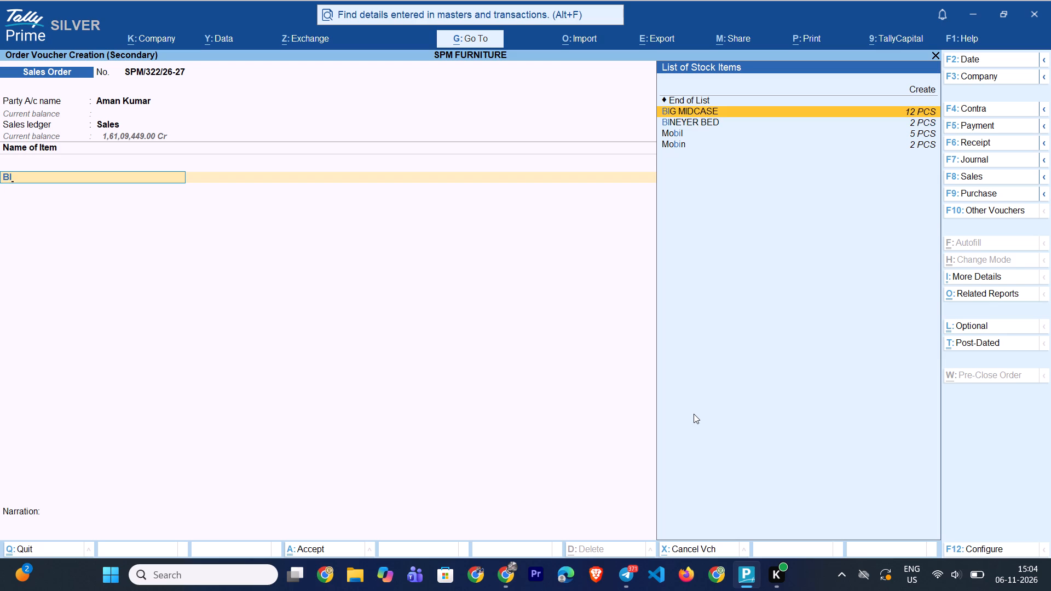
key(BackSpace)
key(BackSpace)
key(d)
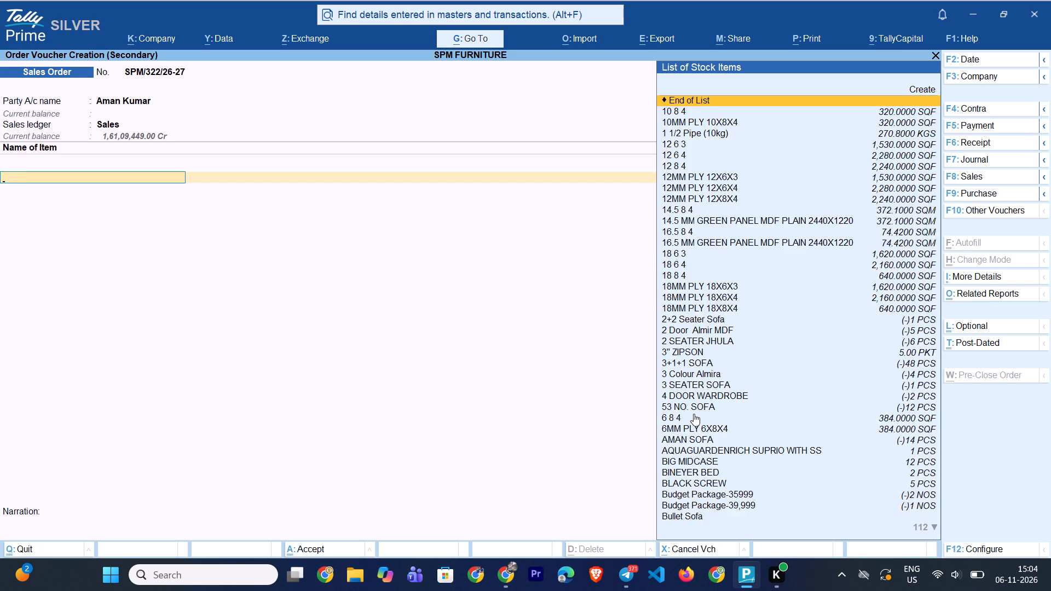
key(BackSpace)
Add 3 SEATER SOFA as the first order item, keeping order number SPM/322/26-27 and due date 5-Nov-26.
text(SOFA)
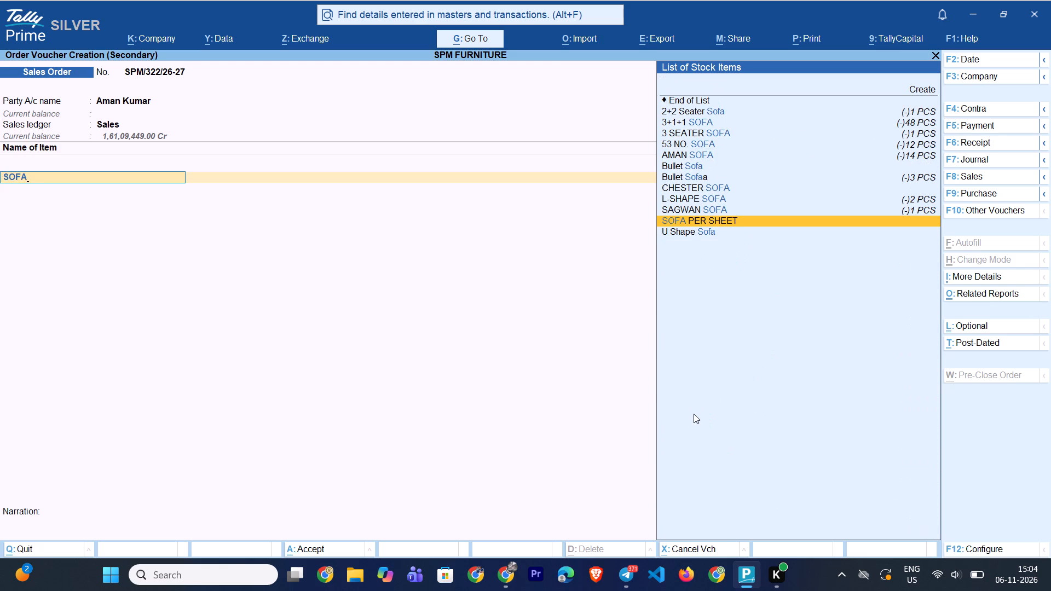
key(Up)
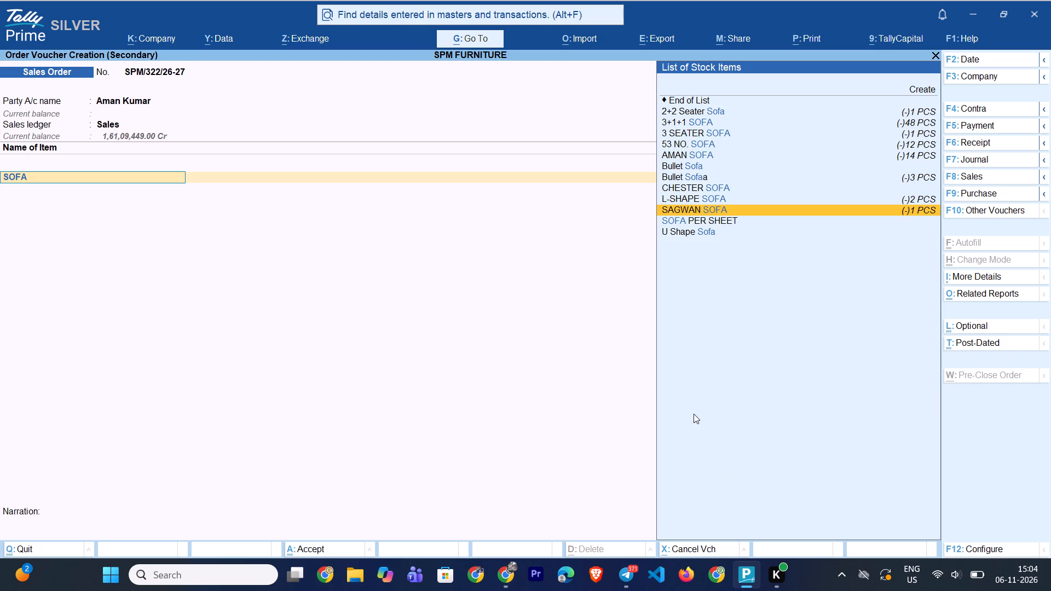
key(Up)
key(Up)
key(Up)
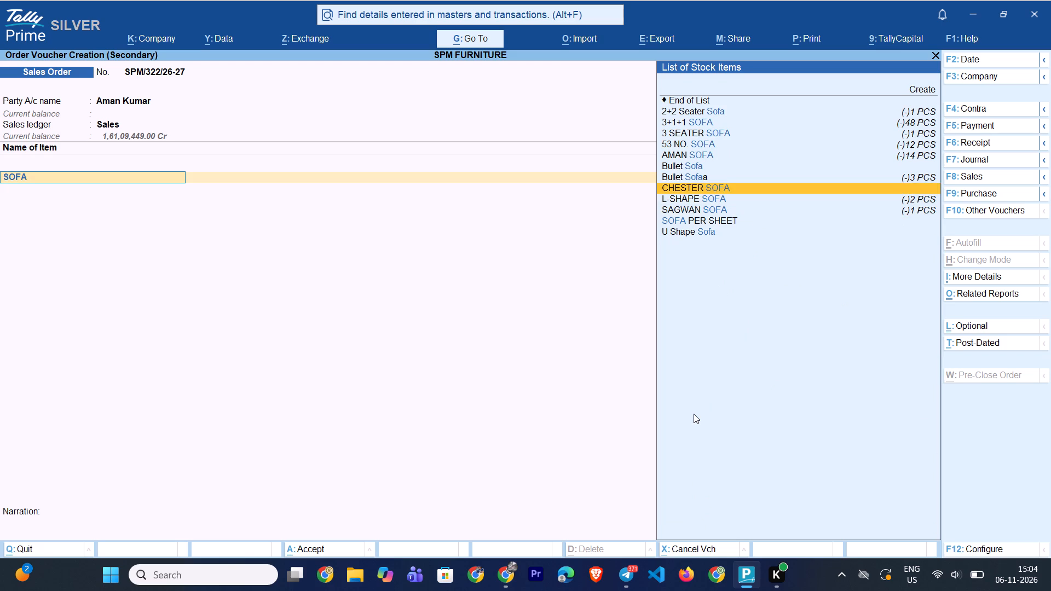
key(Up)
key(Up)
key(Up)
key(Up)
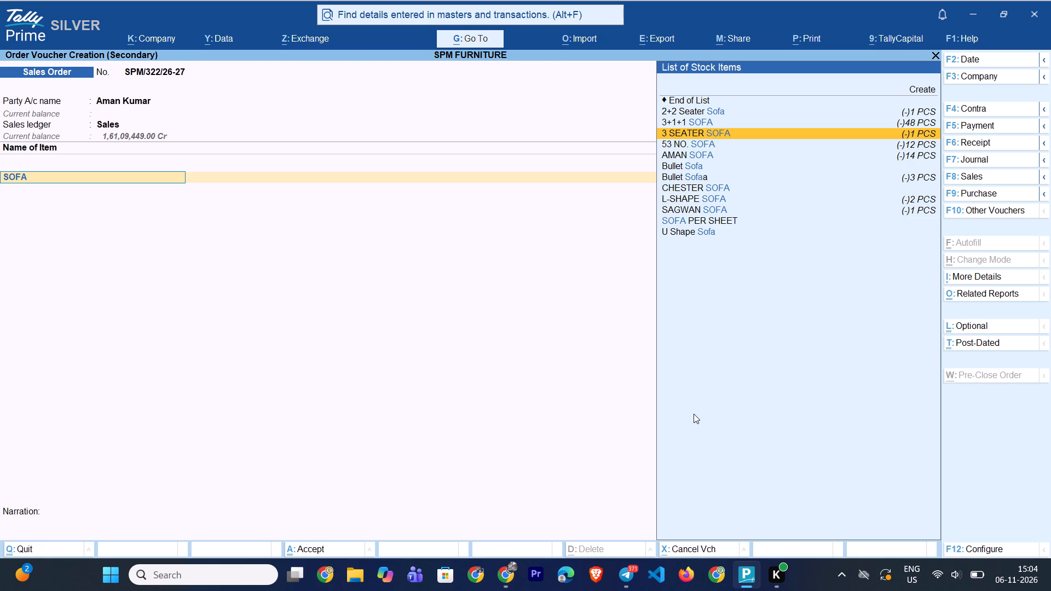
key(Return)
key(Return)
key(Return)
key(Return)
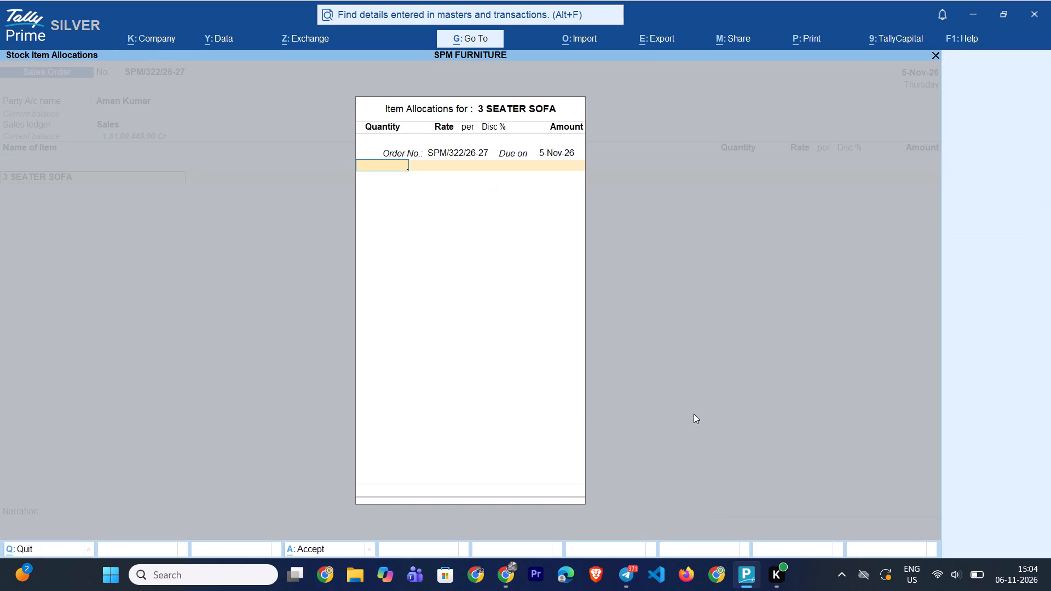
Allocate a quantity of 1 PCS and an amount of 66,000 to 3 SEATER SOFA.
key(1)
key(Return)
key(Return)
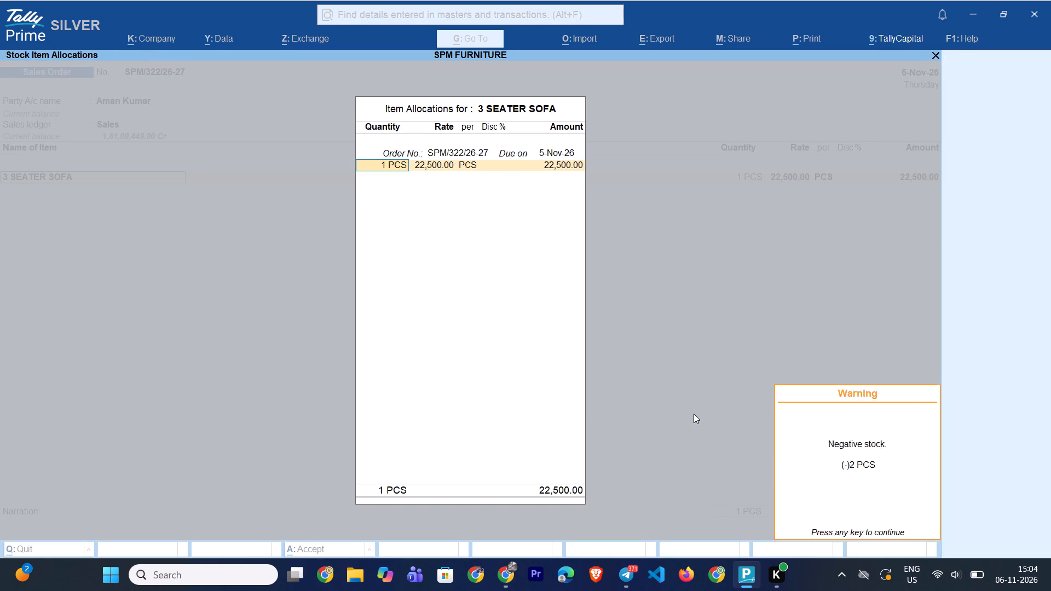
key(Return)
key(Return)
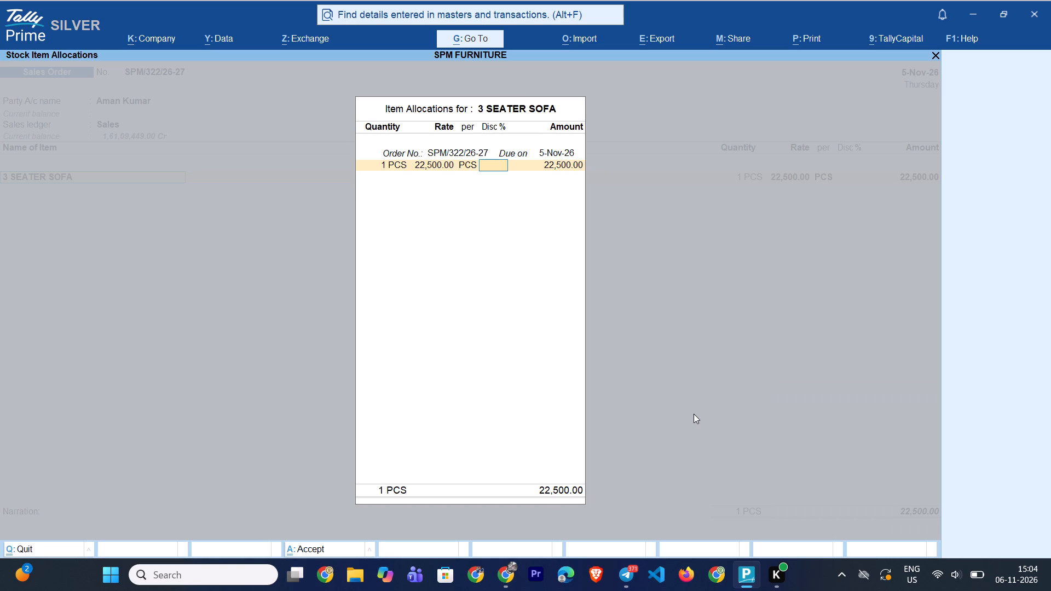
key(Return)
text(65)
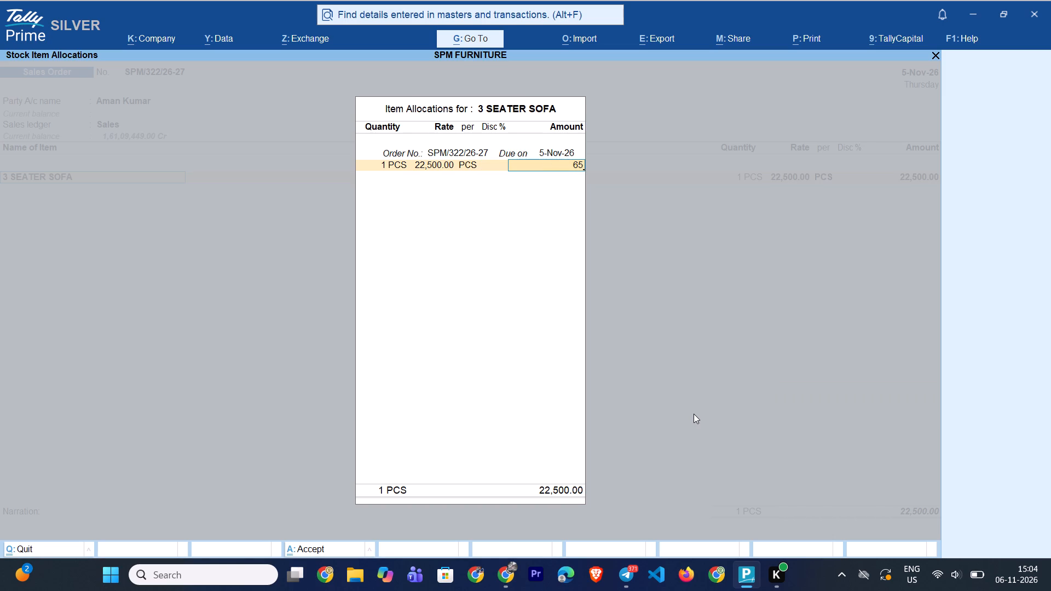
key(BackSpace)
key(BackSpace)
text(66000)
key(Return)
key(Return)
key(Return)
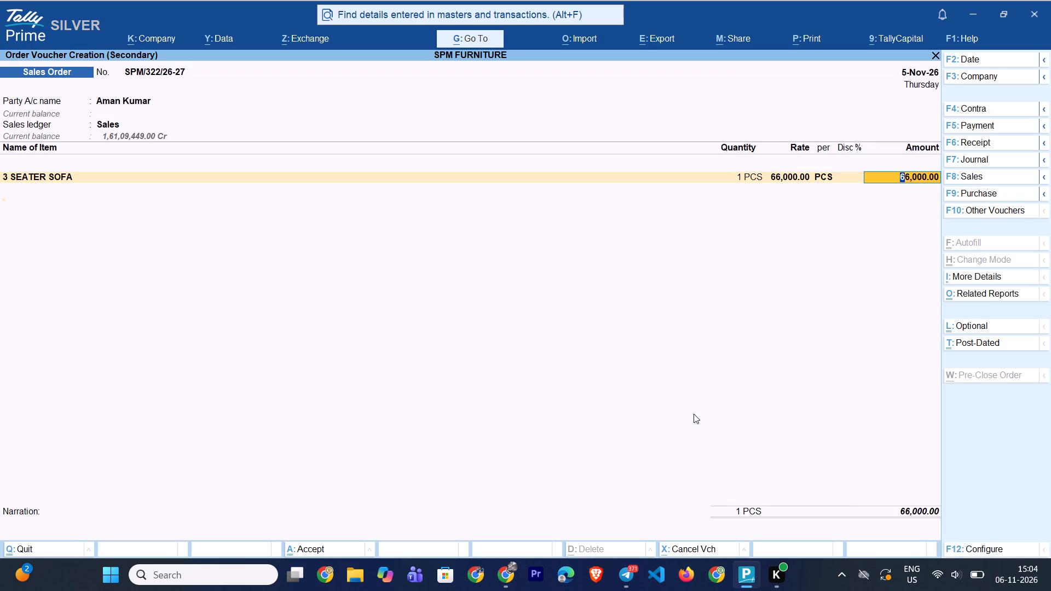
Add Bullet Sofaa as the second order item, leaving its quantity and amount blank.
text(BULL)
key(Down)
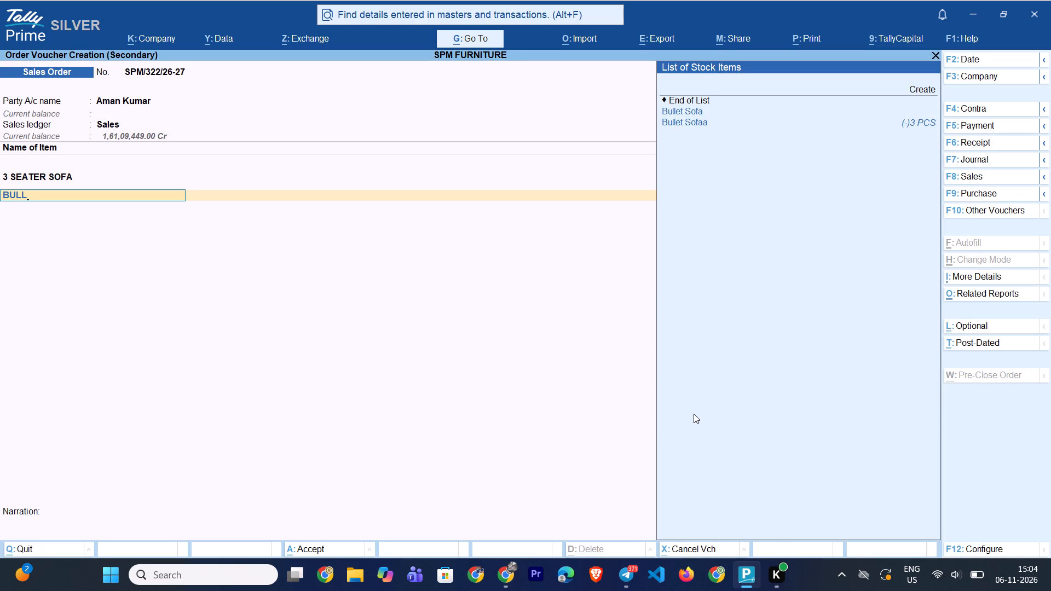
key(Down)
key(Return)
key(Return)
key(Return)
key(Return)
key(Return)
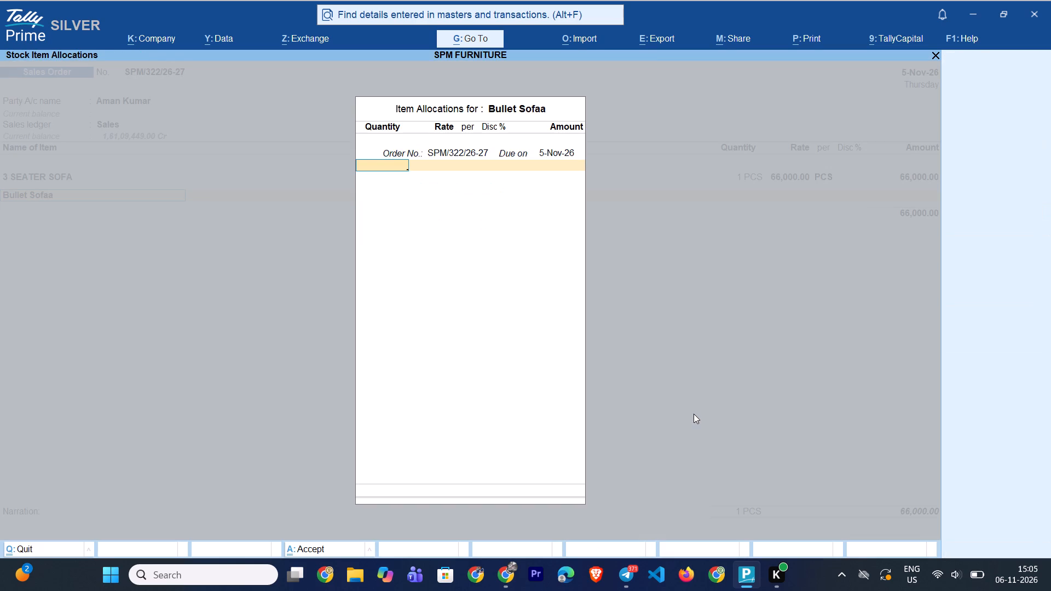
key(Return)
key(Return)
key(Return)
key(Return)
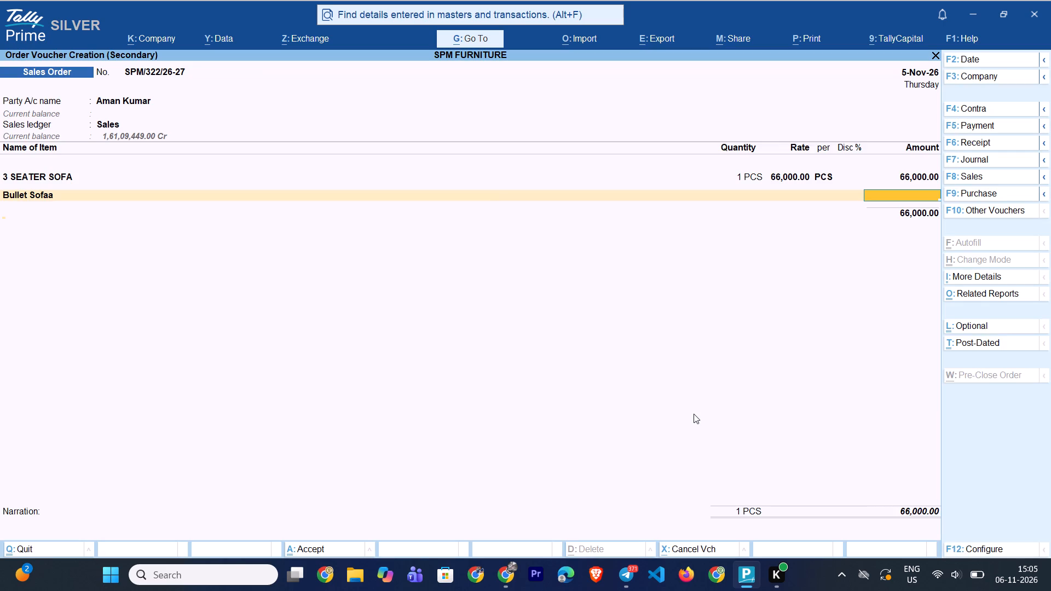
Add CENTER TABLE as the third order item, leaving its quantity and amount blank.
text(CEN)
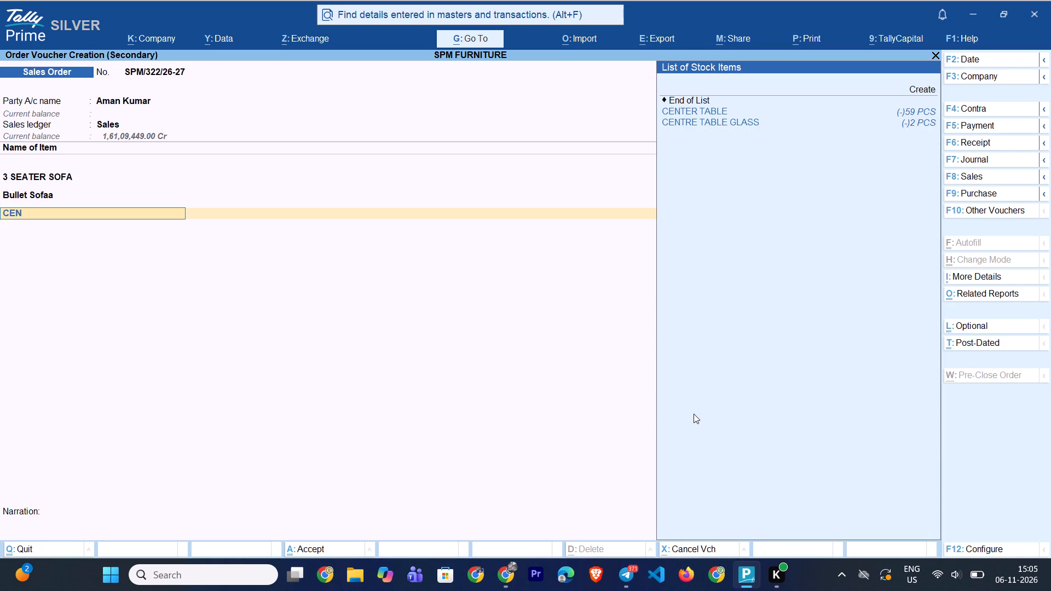
text(TER)
key(Return)
key(Return)
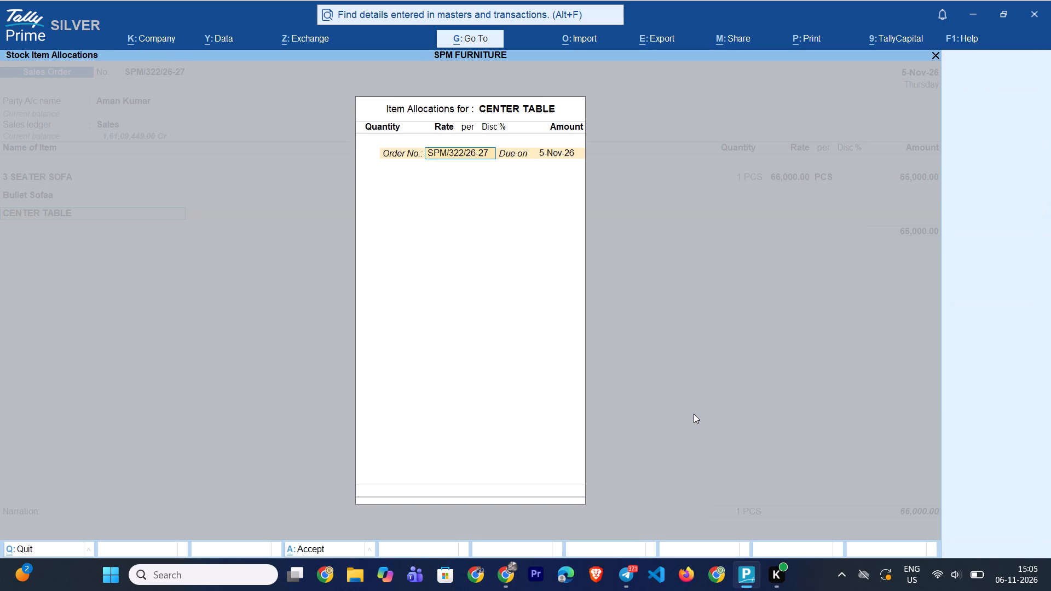
key(Return)
key(Return)
key(Return)
key(Return)
key(Return)
key(Return)
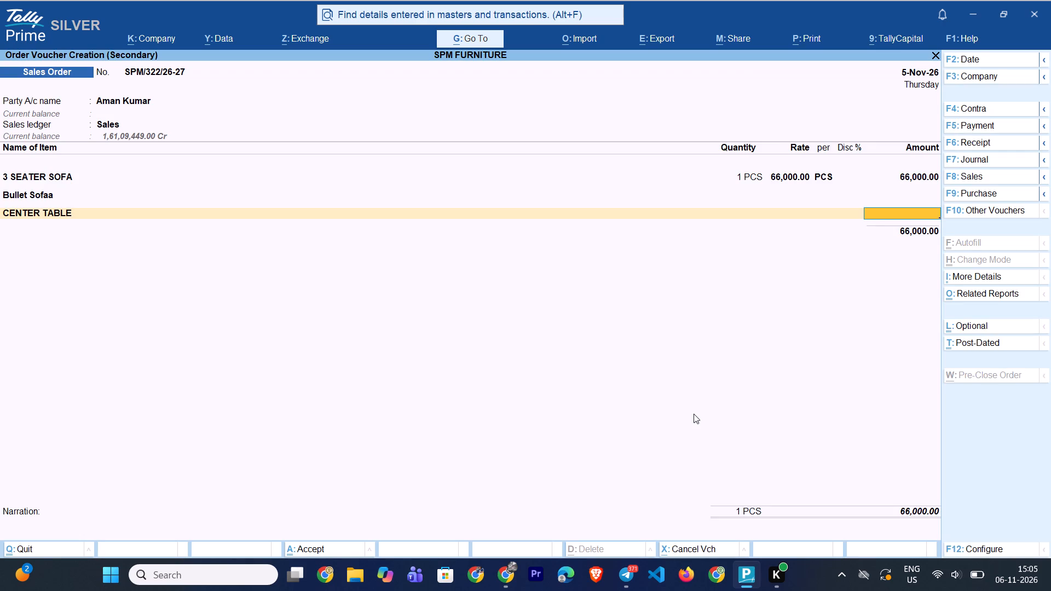
Add PARTICLE DRESSING as the fourth order item, leaving its quantity and amount blank.
key(Return)
text(PANTI)
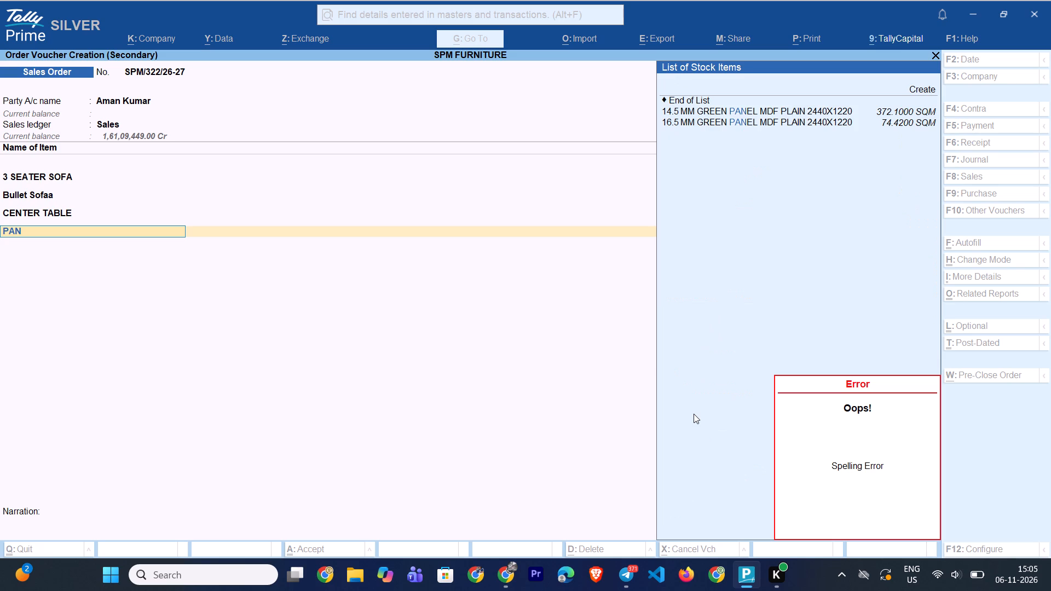
key(BackSpace)
key(BackSpace)
key(BackSpace)
key(BackSpace)
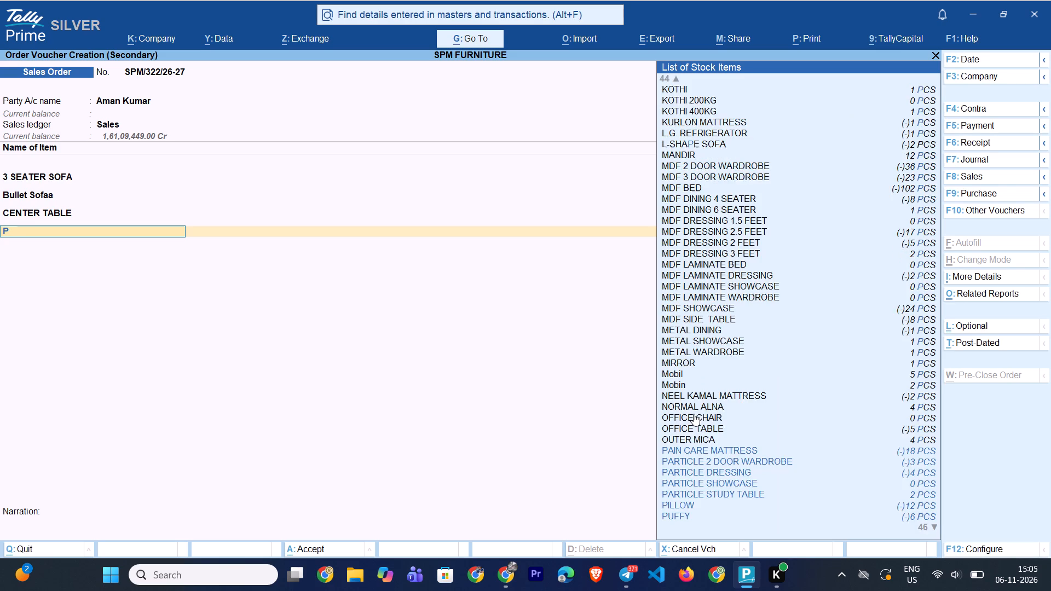
text(DRES)
key(Down)
key(Down)
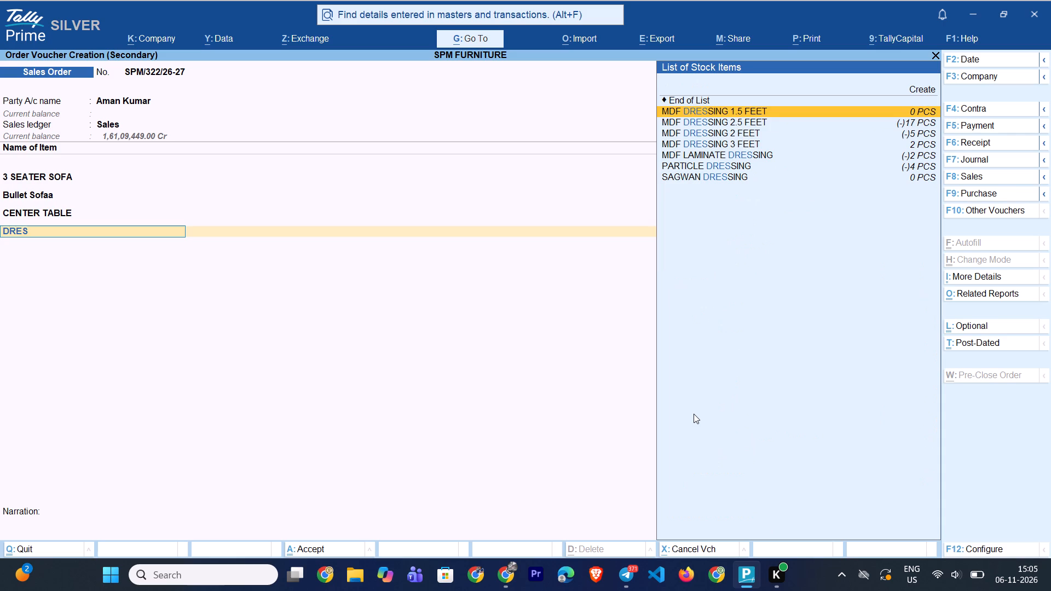
key(Down)
key(Down)
key(Down)
key(Down)
key(Return)
key(Return)
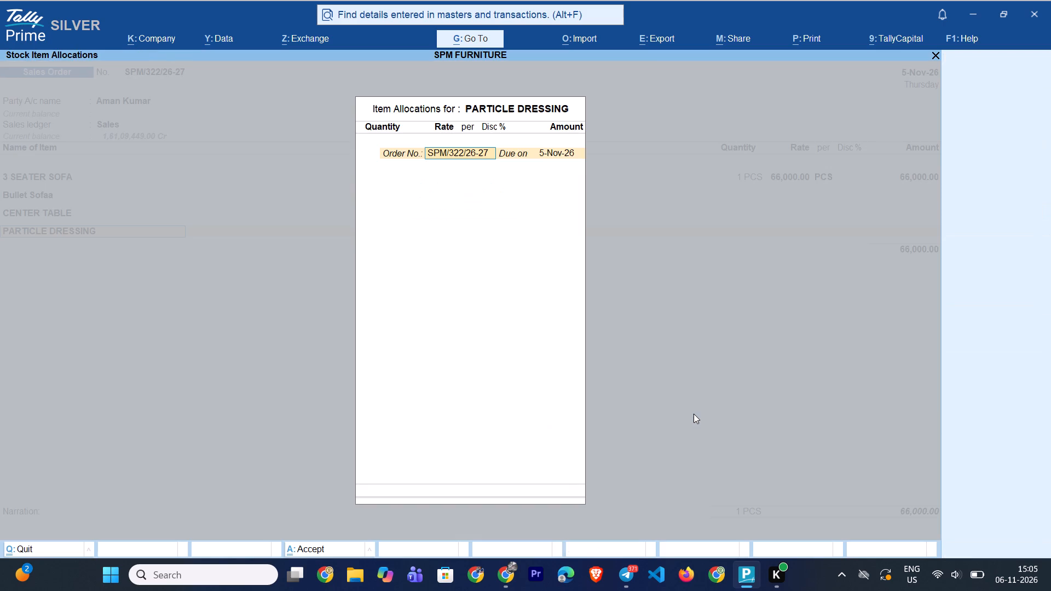
key(Return)
key(Return)
key(Return)
key(Return)
key(Return)
key(Return)
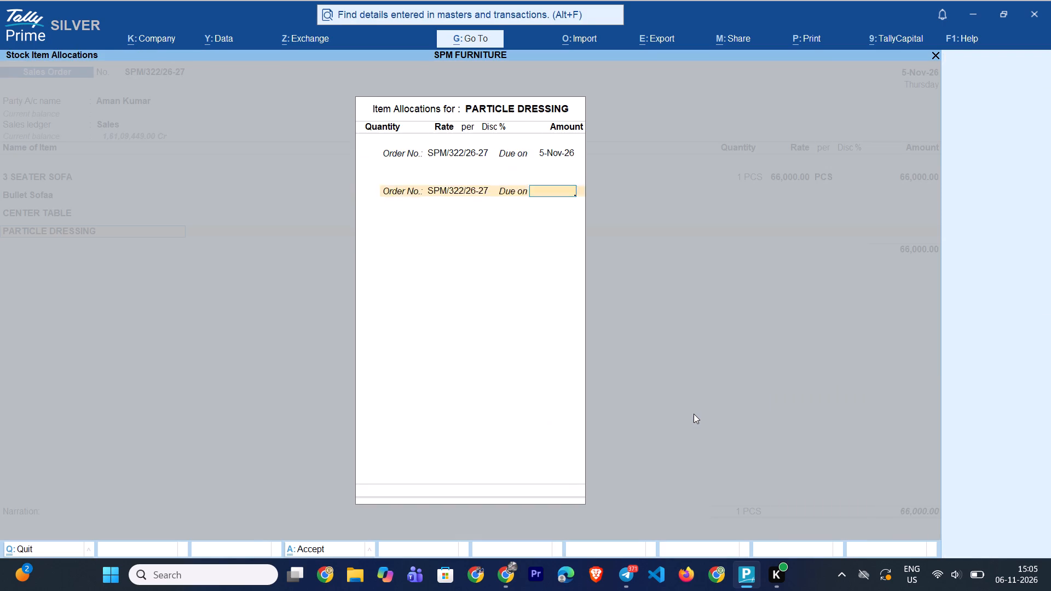
key(Return)
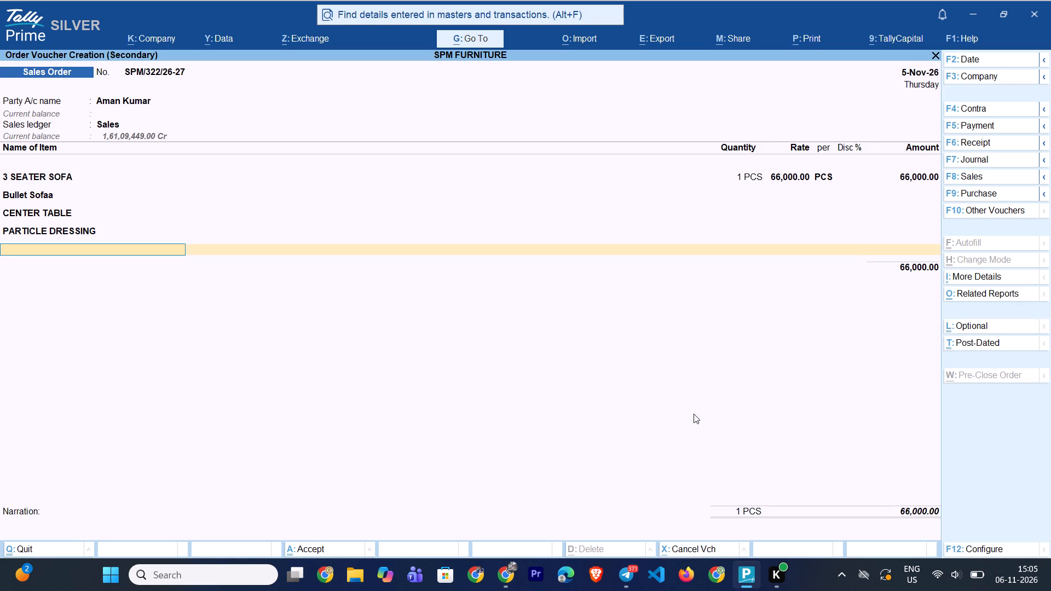
Add 2 Door Almir MDF as the fifth order item, leaving its quantity and amount blank.
text(2 DDOO)
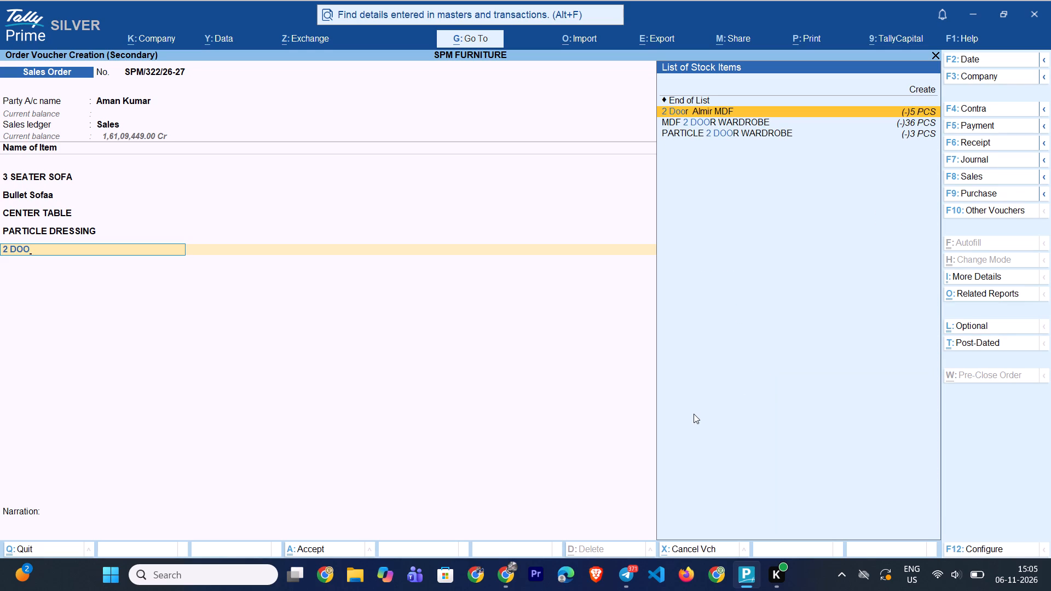
key(Return)
key(Return)
key(Return)
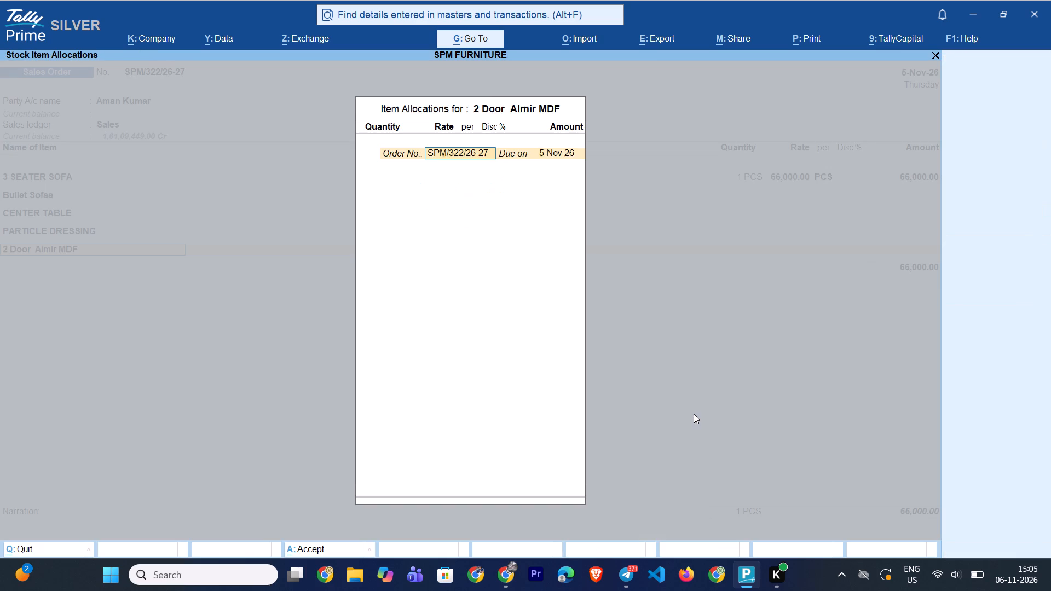
key(Return)
key(Return)
key(Return)
key(Return)
key(Return)
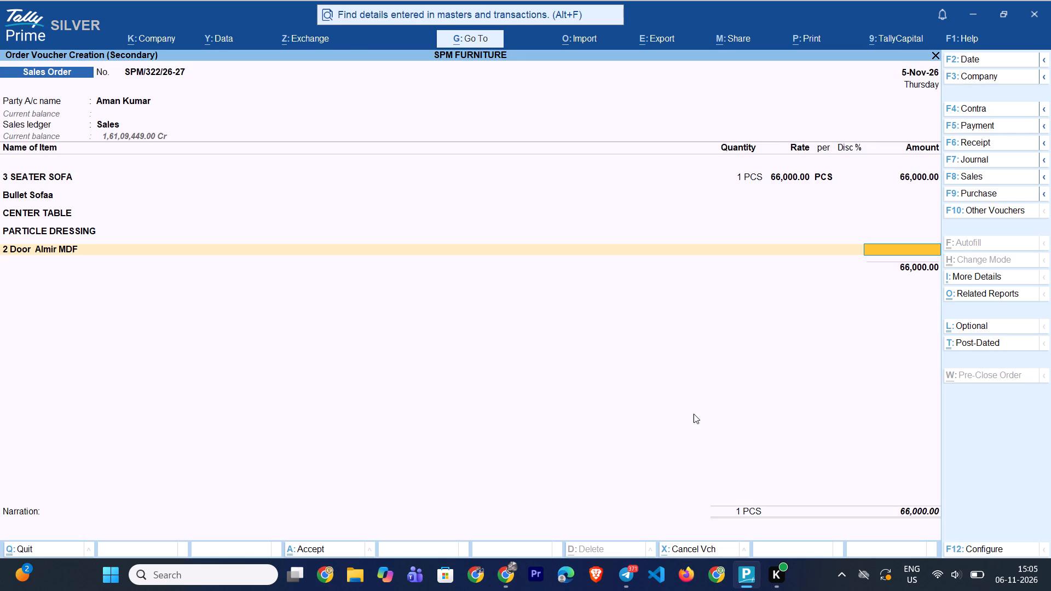
key(Return)
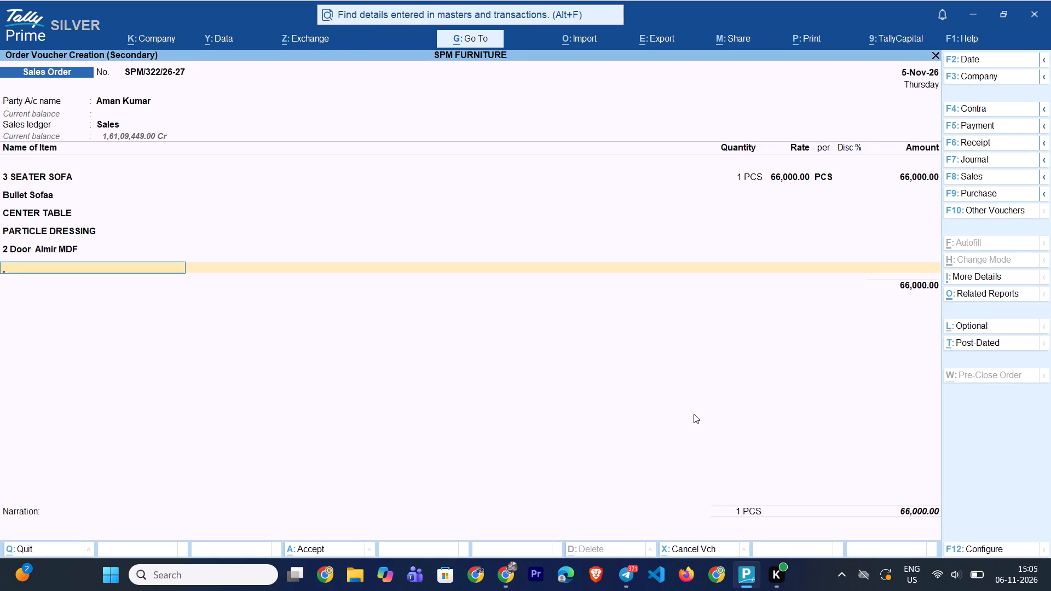
Add NEEL KAMAL MATTRESS as the sixth order item, leaving its quantity and amount blank.
key(comma)
key(BackSpace)
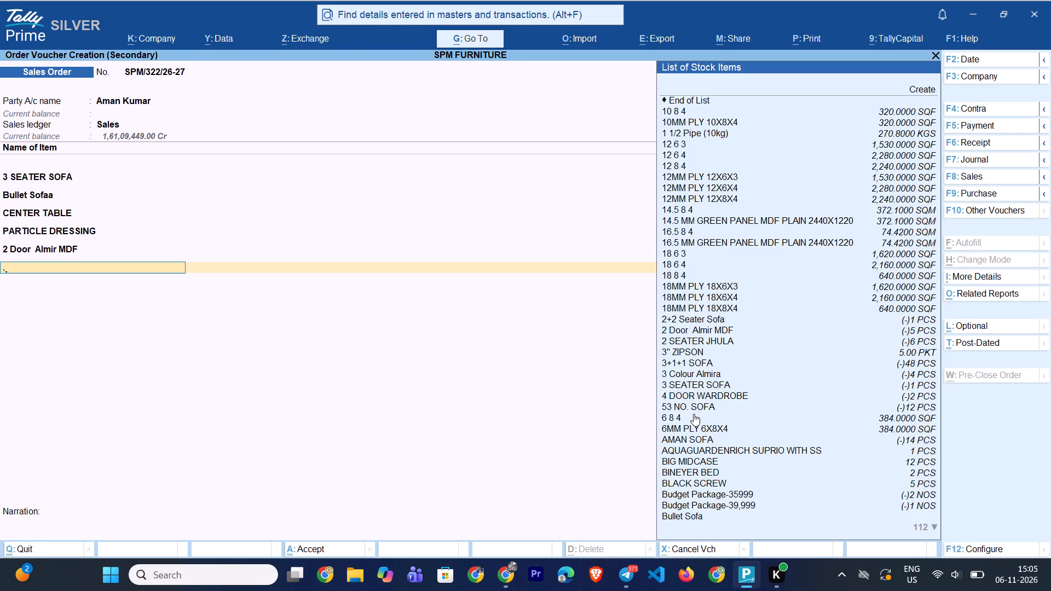
text(MATTER)
key(Down)
key(Down)
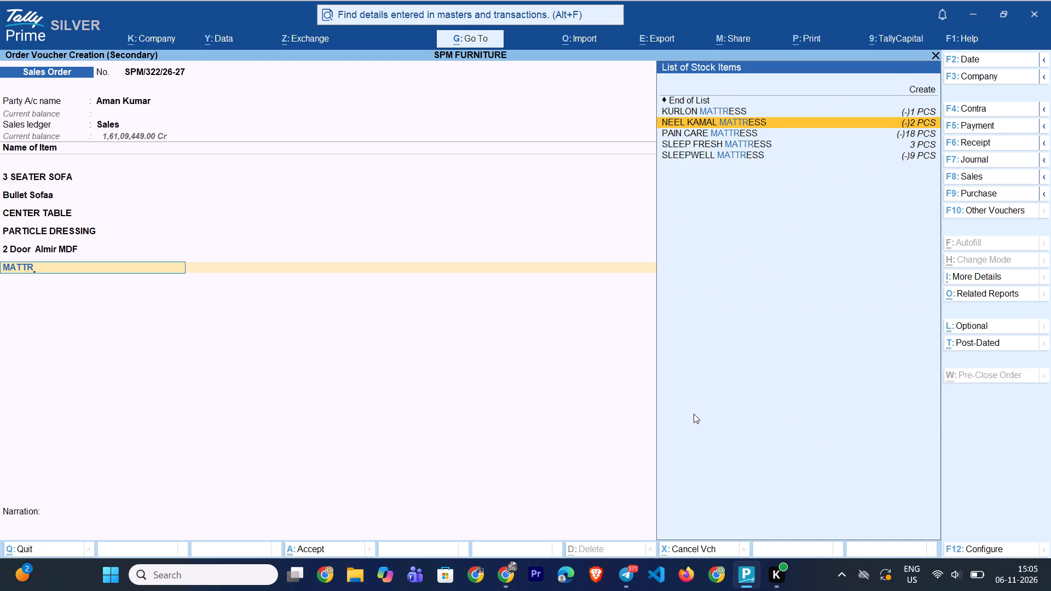
key(Return)
key(Return)
key(Return)
key(Return)
key(Return)
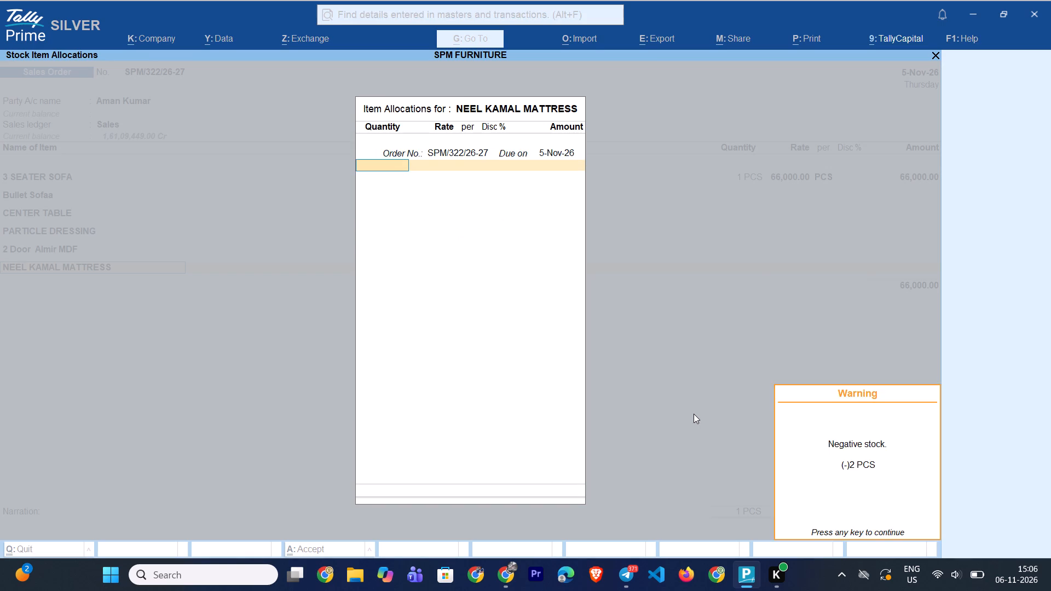
key(Return)
key(Return)
key(Return)
key(Return)
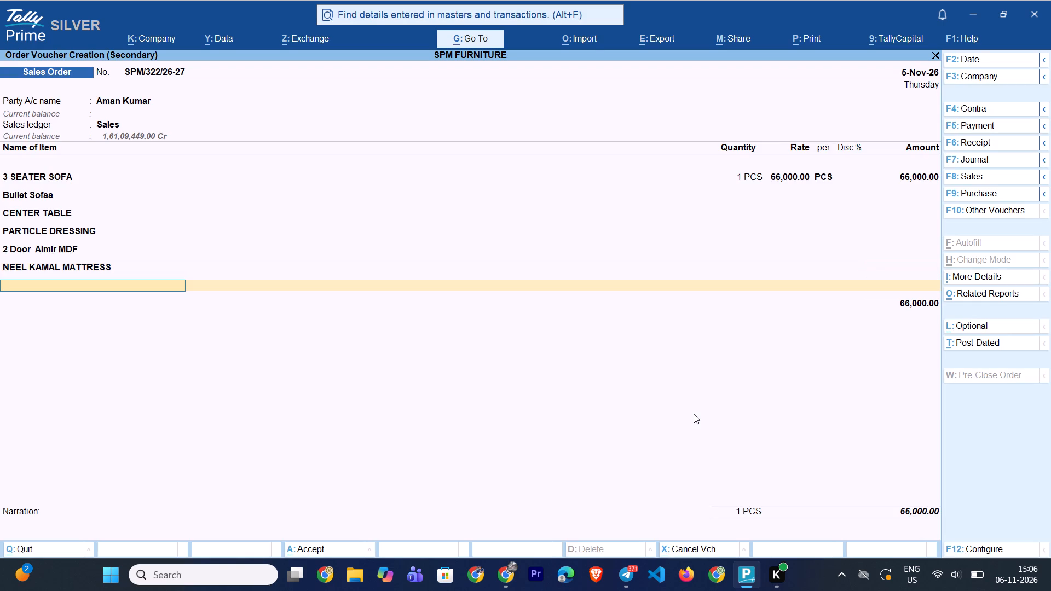
Add HEAVY ALNA as the seventh order item, leaving its quantity and amount blank.
text(ALNA)
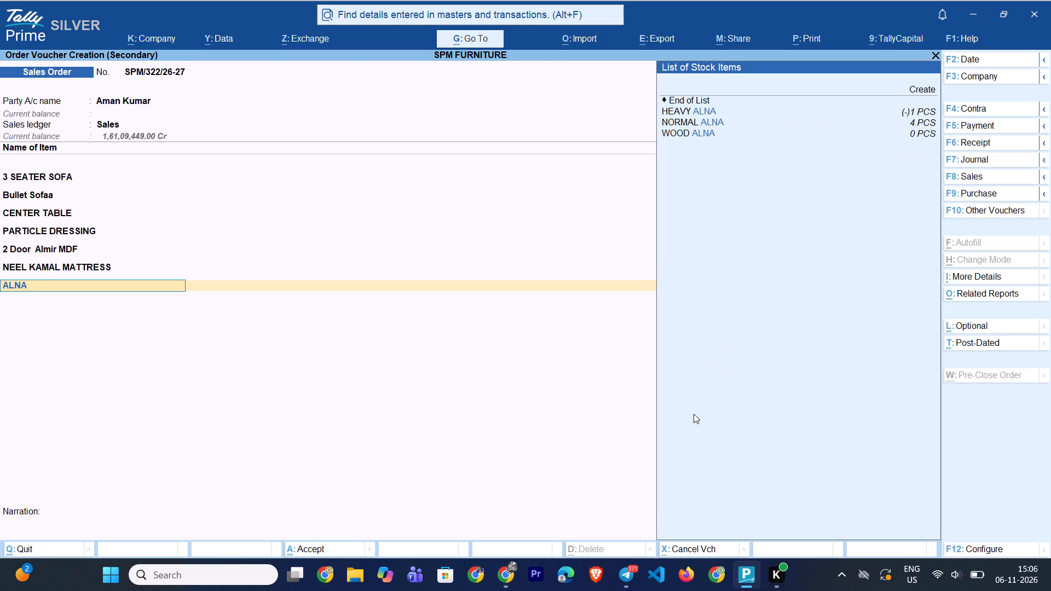
key(Down)
key(Down)
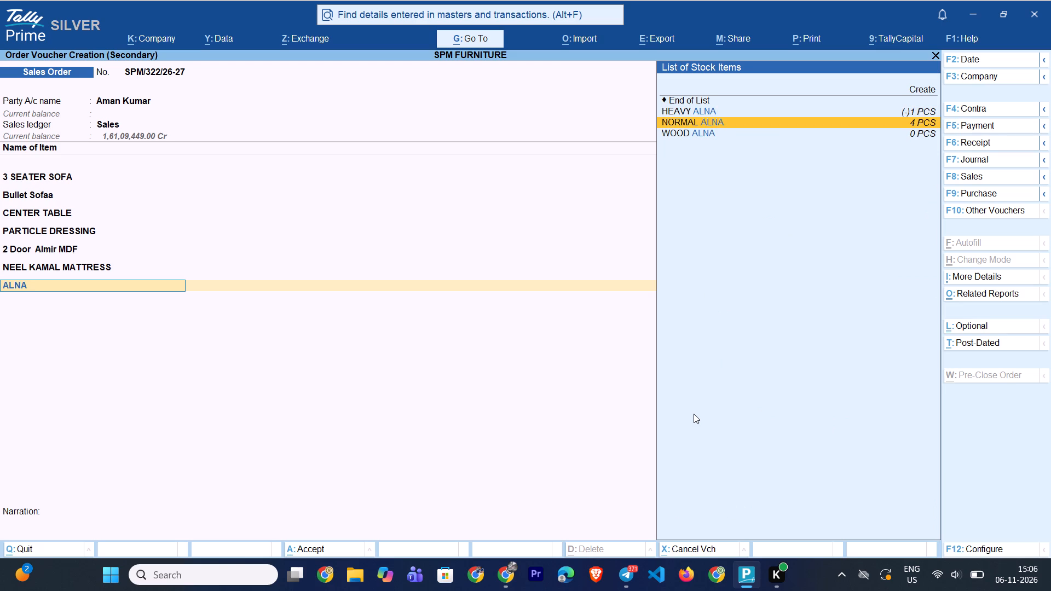
key(Up)
key(Return)
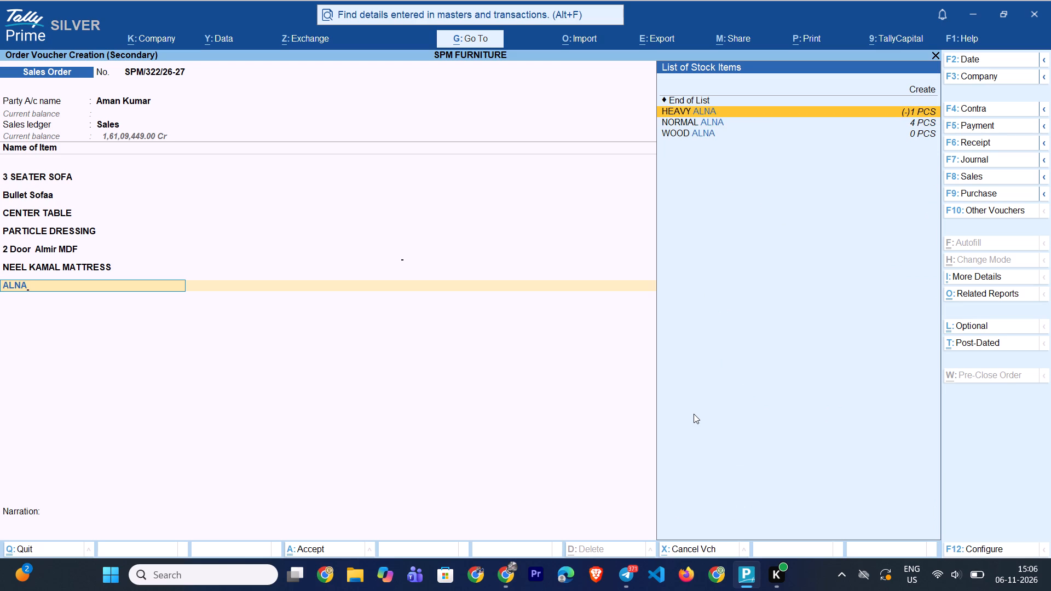
key(Return)
key(Return)
key(Return)
key(Return)
key(Return)
key(Return)
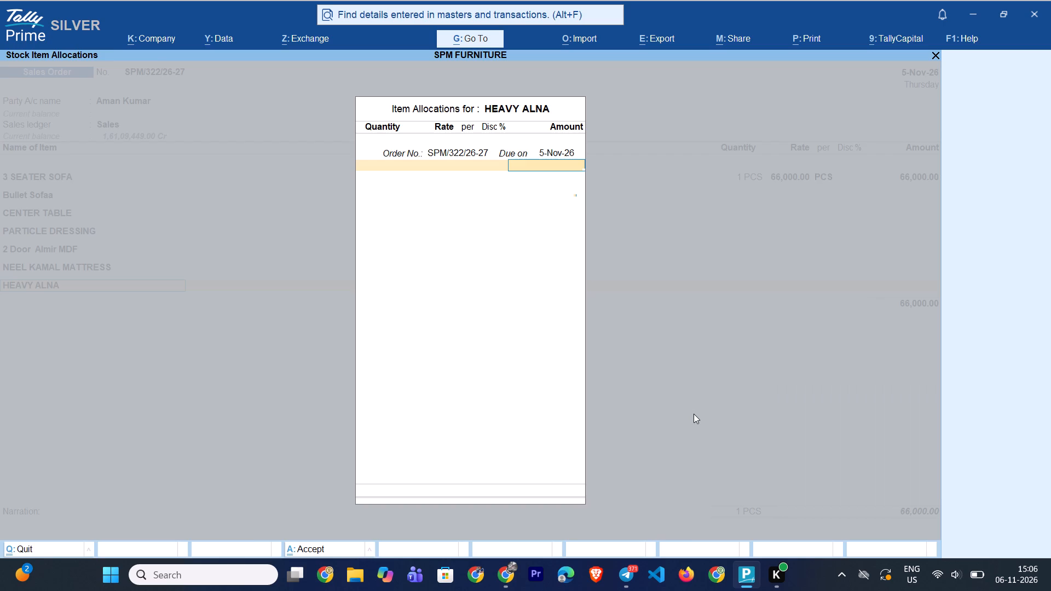
key(Return)
key(Return)
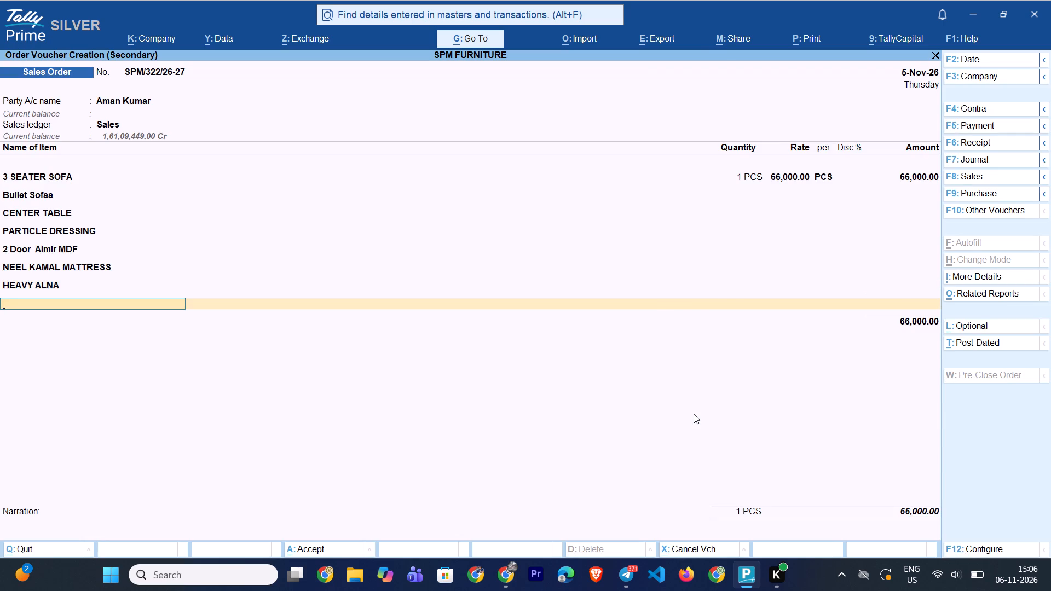
Add SMALL MIDCASE as the eighth order item, leaving its quantity and amount blank.
text(MI)
key(d)
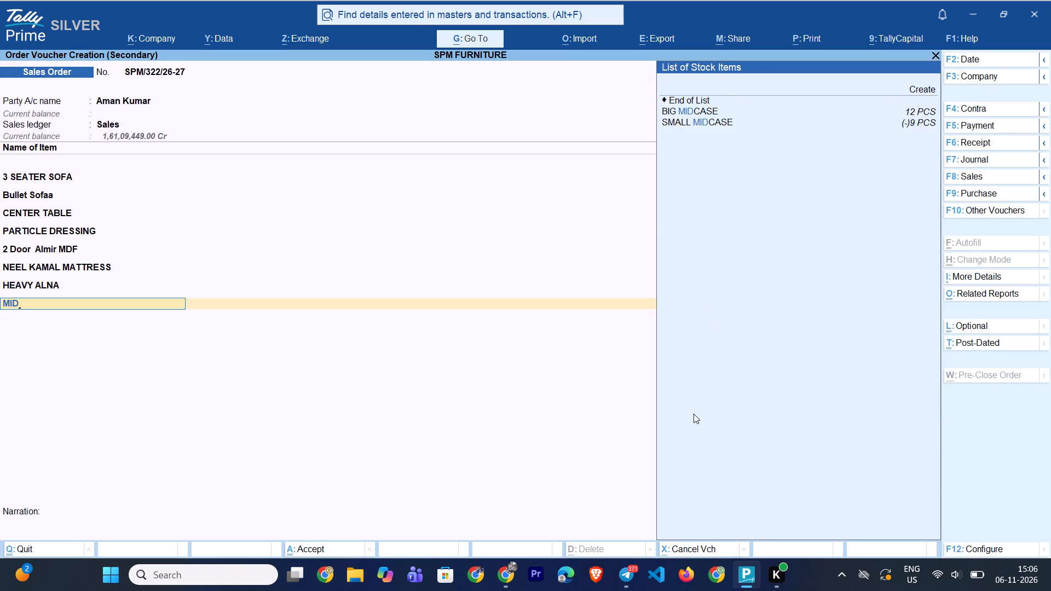
key(Down)
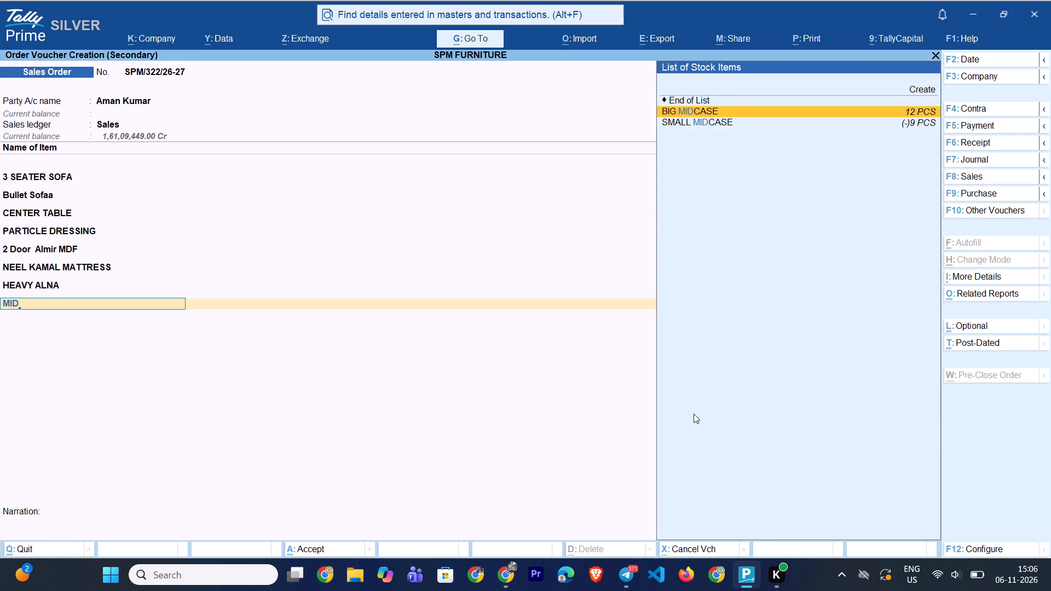
key(Down)
key(Return)
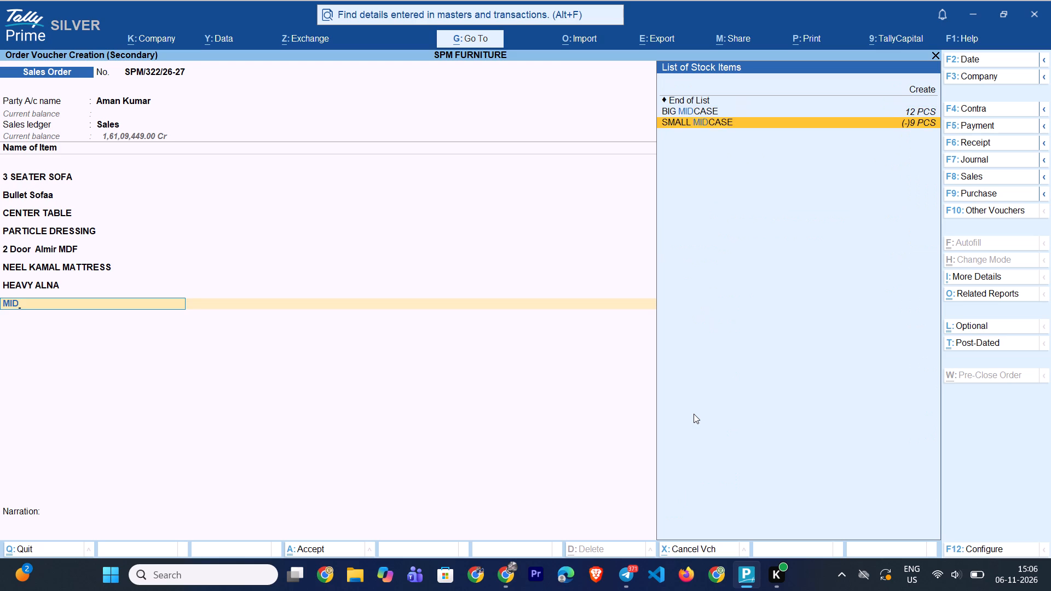
key(Return)
key(Return)
key(Return)
key(Return)
key(Return)
key(Return)
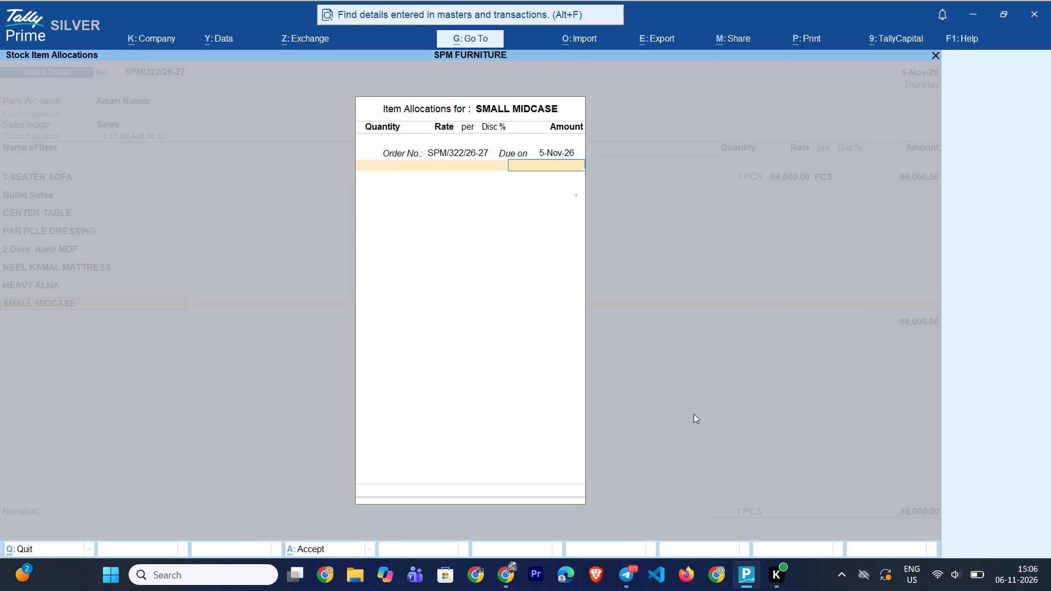
key(Return)
key(Return)
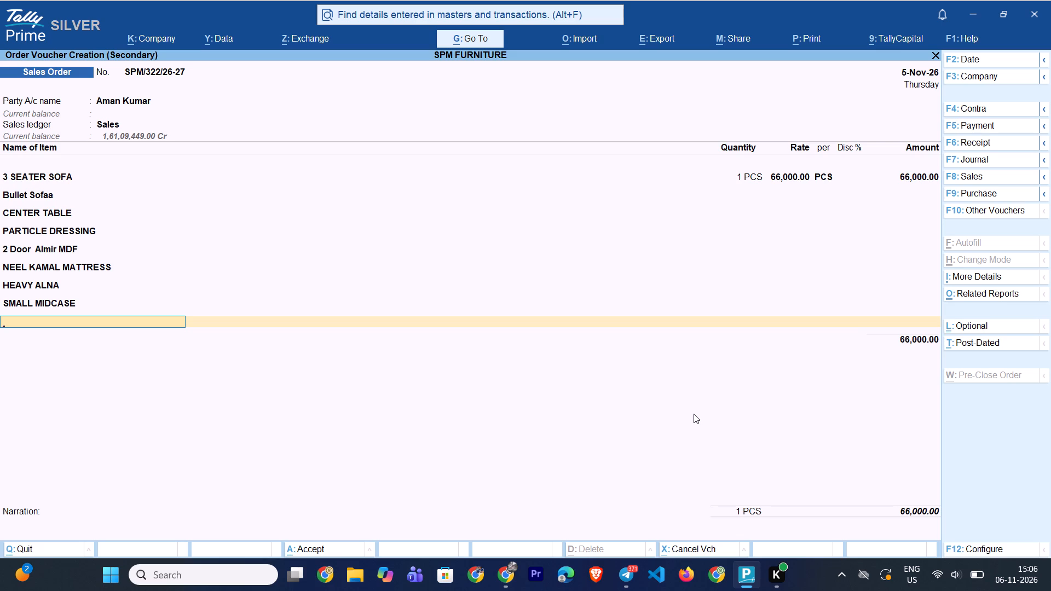
End the item list and save sales order SPM/322/26-27.
key(Return)
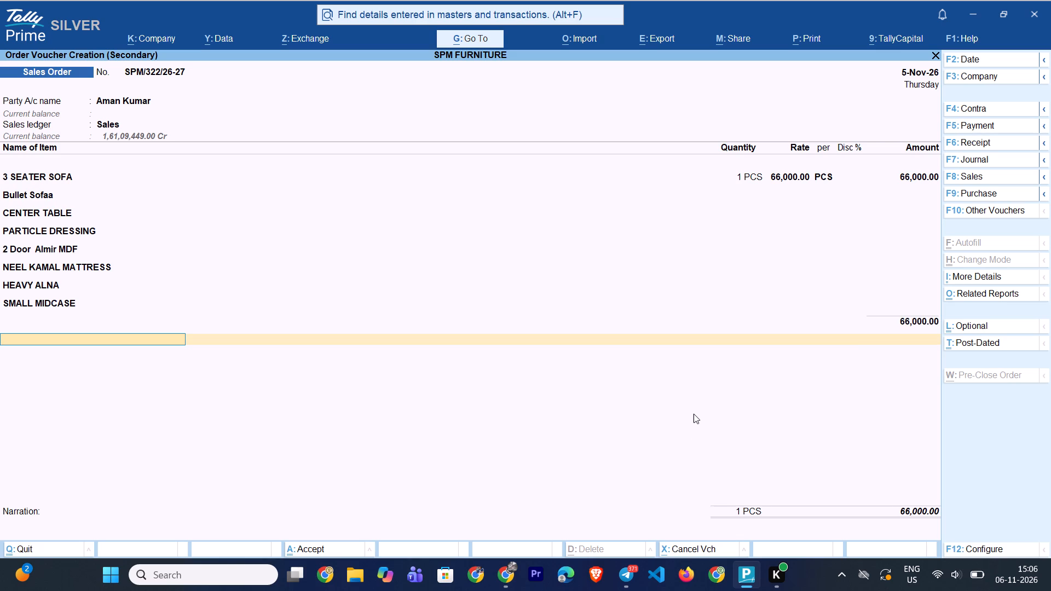
key(ctrl+a)
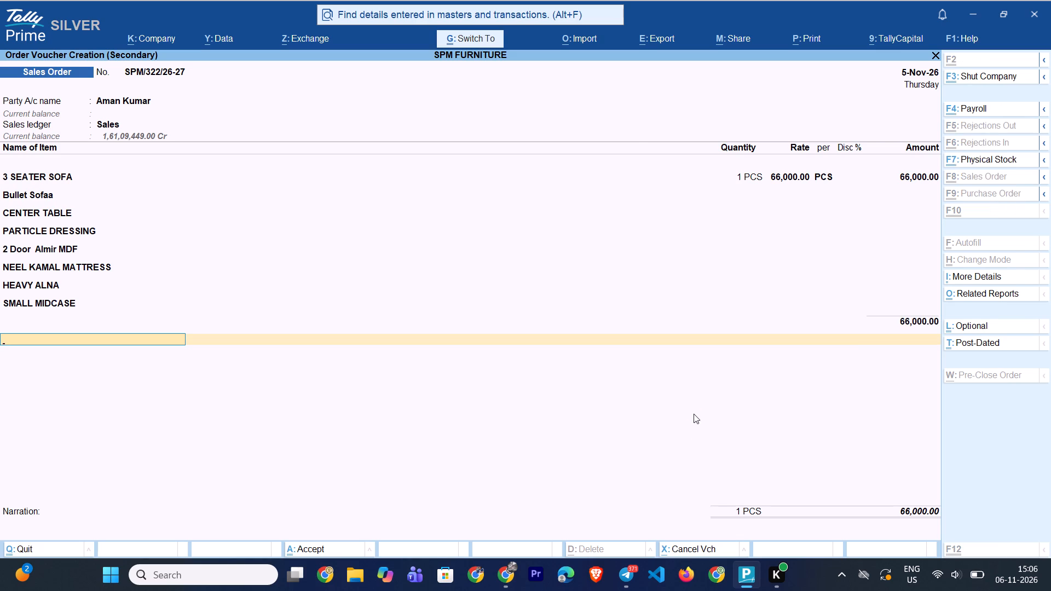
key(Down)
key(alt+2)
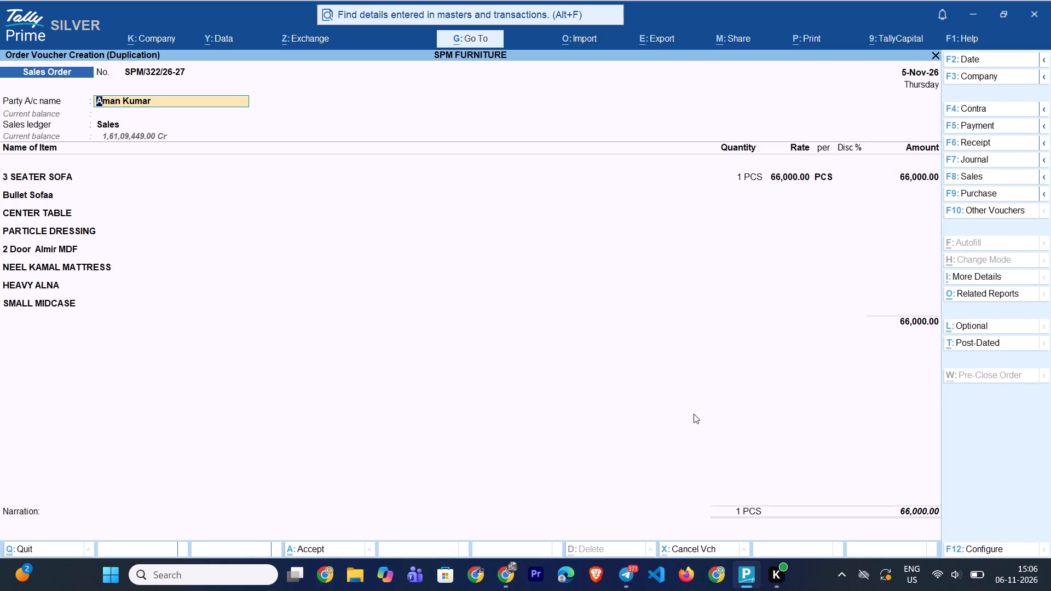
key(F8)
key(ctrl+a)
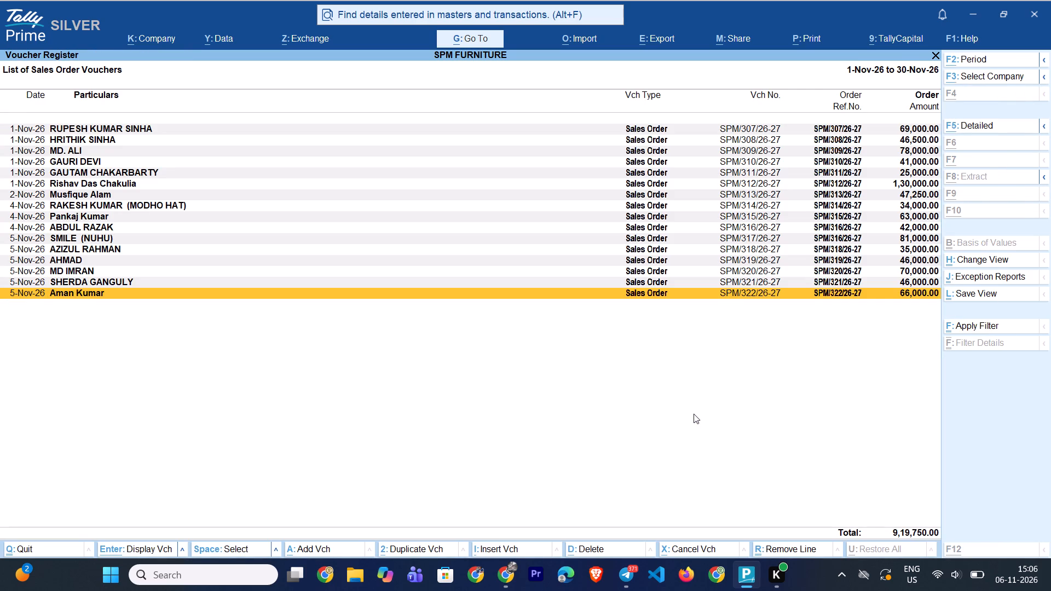
Start a new sales order from the voucher register and date it 6-Nov-26.
key(alt+a)
key(F2)
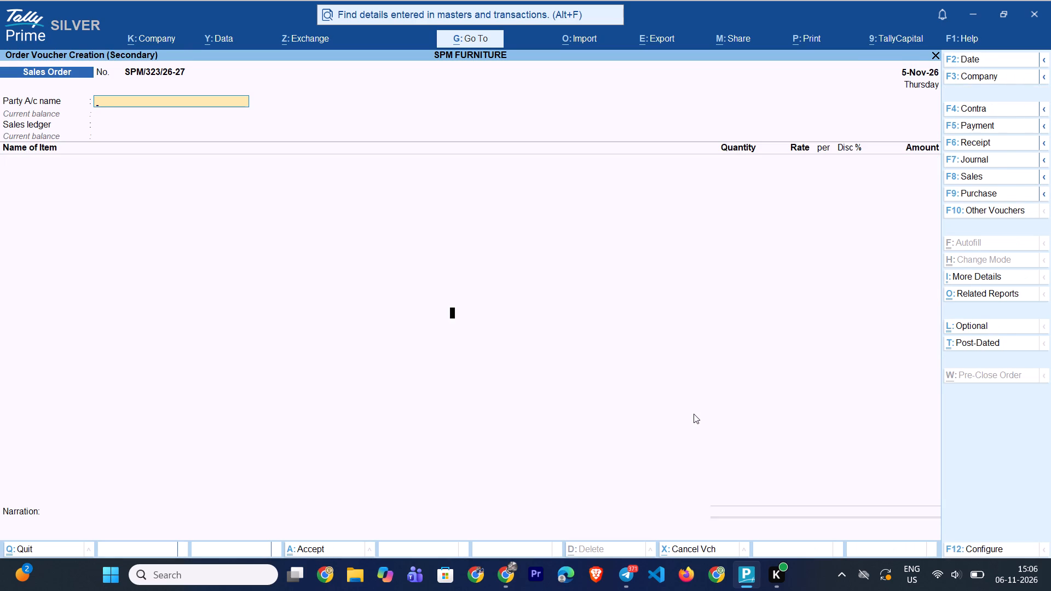
key(Return)
Start a new party ledger with the customer's name, keeping it under Sundry Creditors with bill-by-bill balances set to Yes.
key(alt+c)
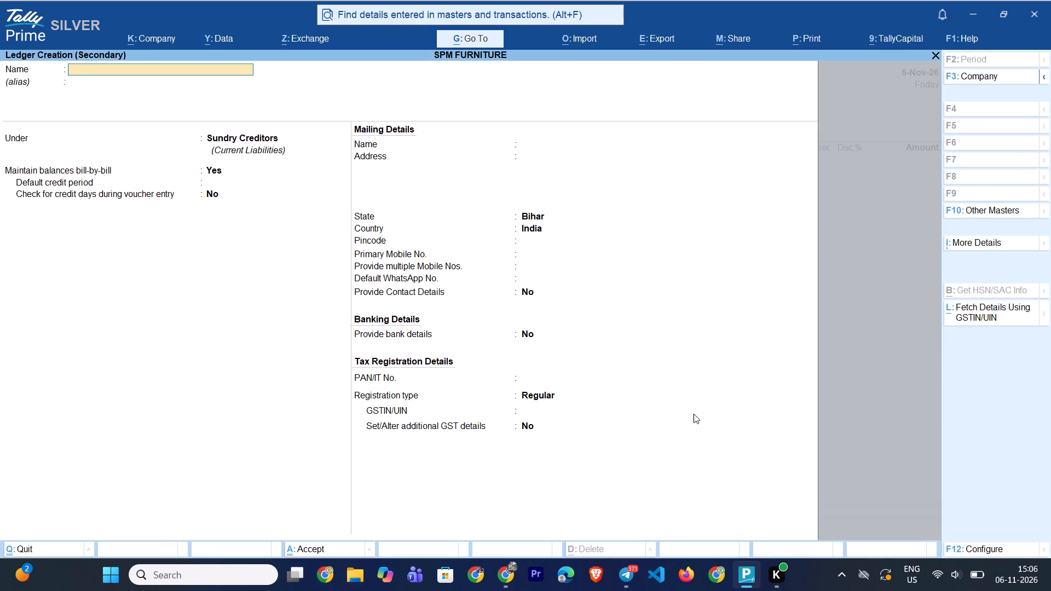
text(SHA)
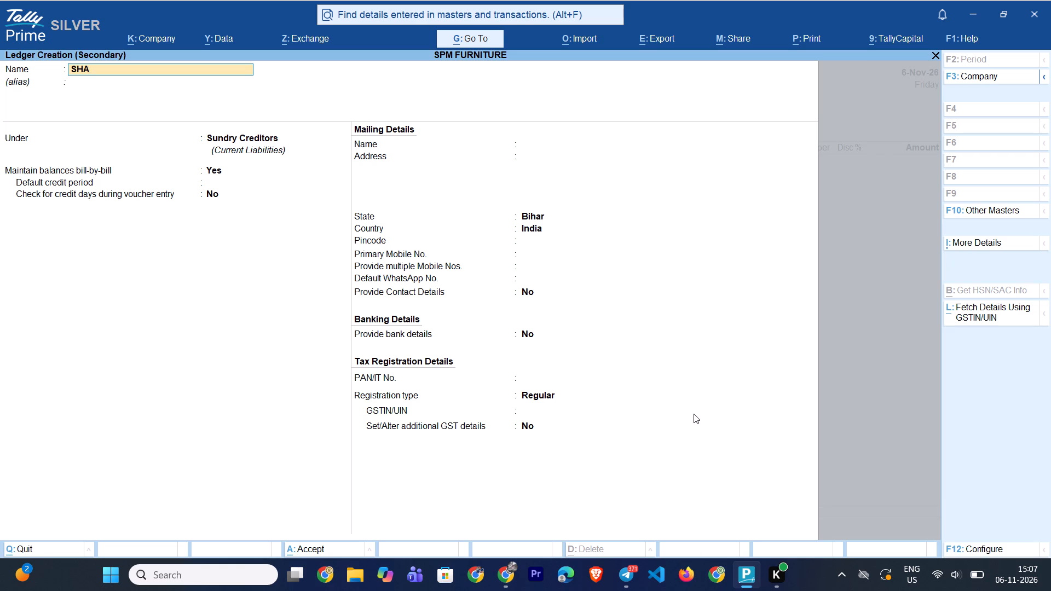
key(u)
text(KH)
text(EEN)
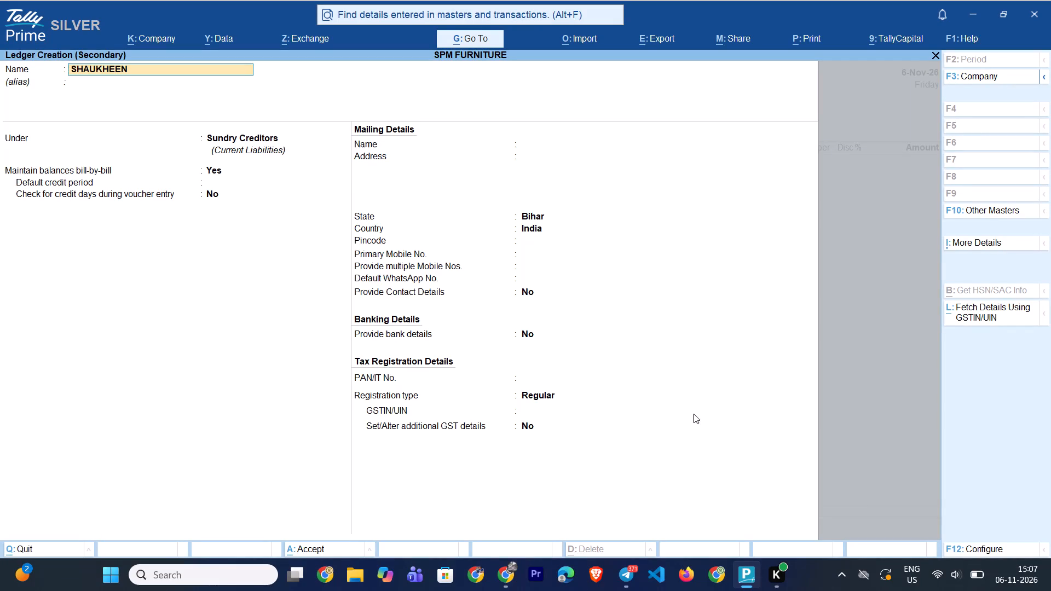
key(Return)
key(Return)
key(Return)
key(Return)
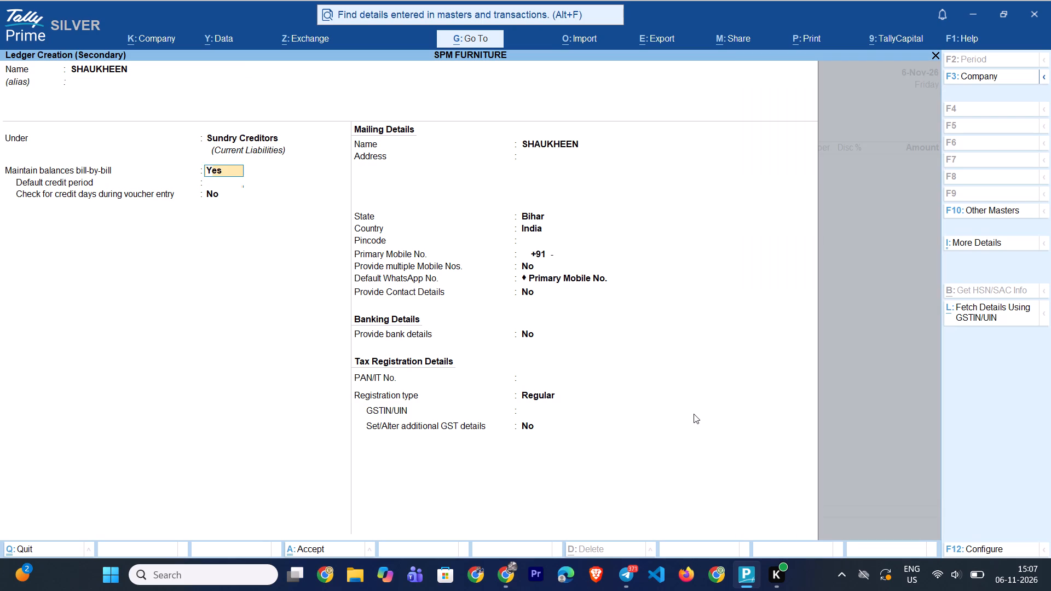
key(Return)
key(Return)
Enter the customer's address in the new ledger's mailing details.
key(Return)
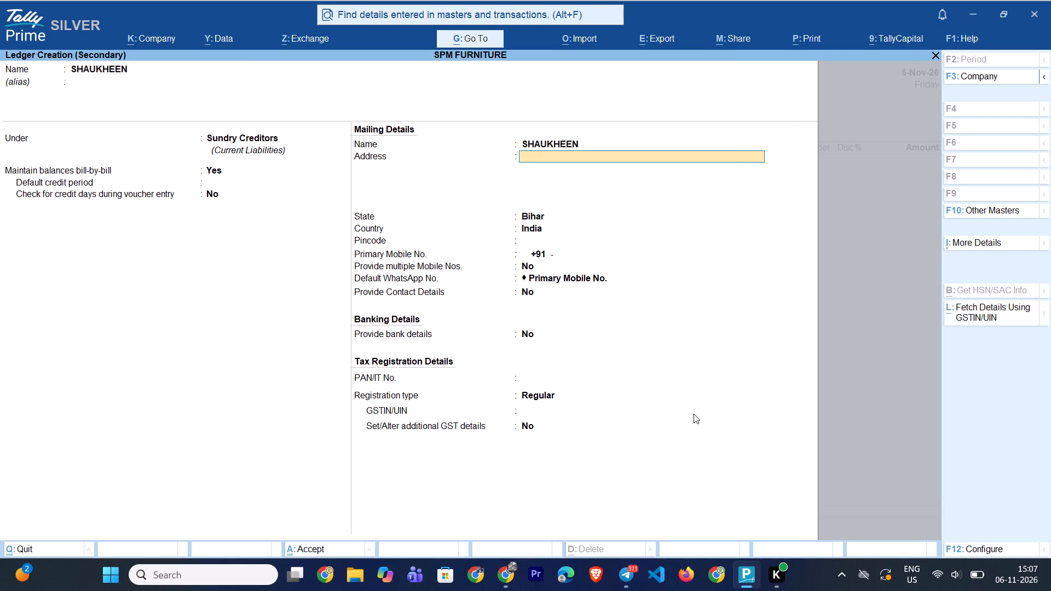
text(CH)
text(A)
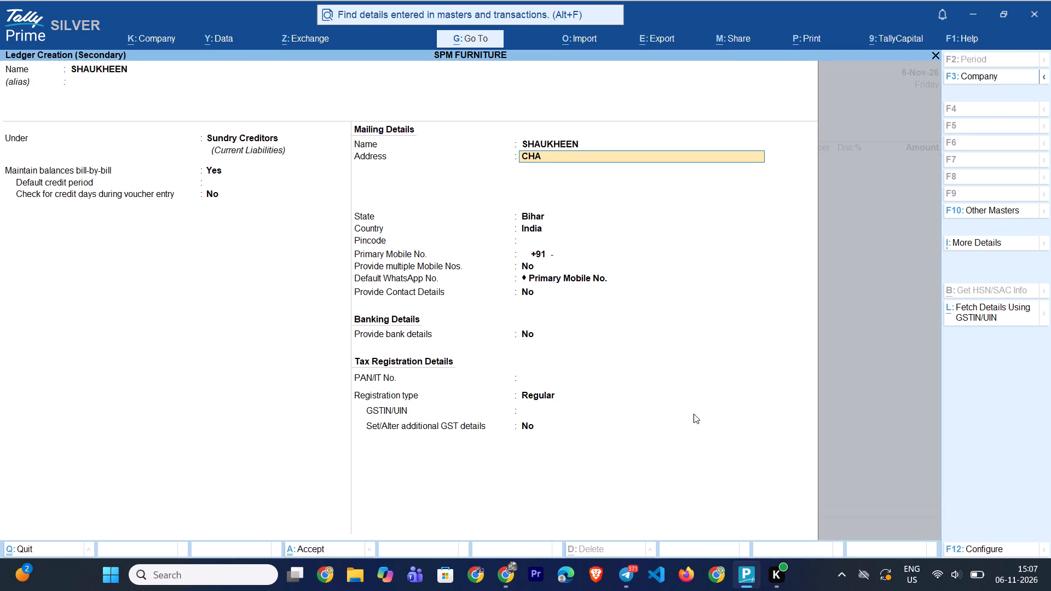
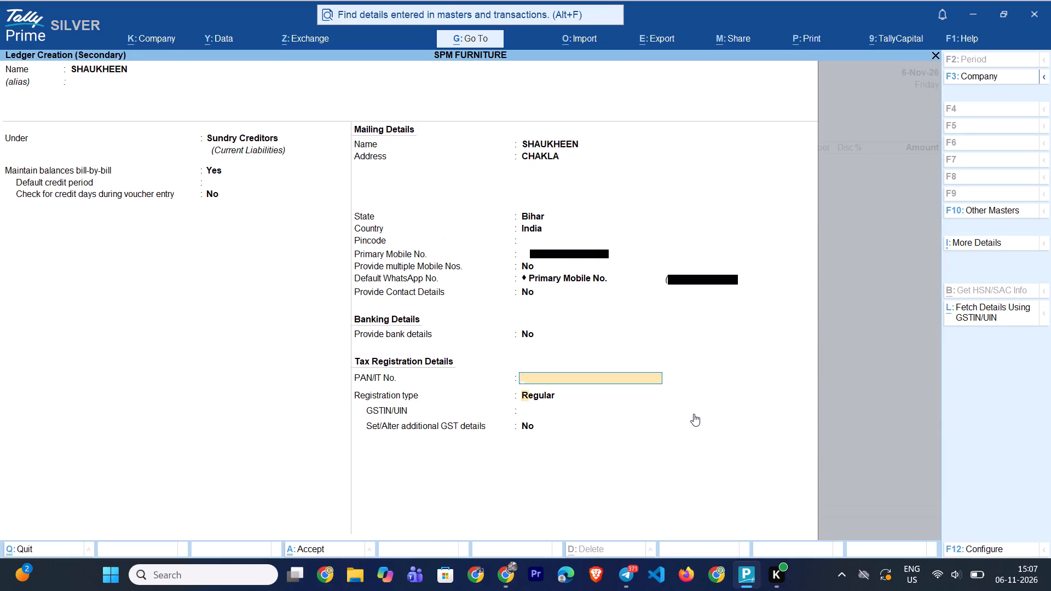
Save the new customer ledger, leaving the PAN/IT number blank and the registration type as Regular.
key(Down)
key(Return)
key(ctrl+a)
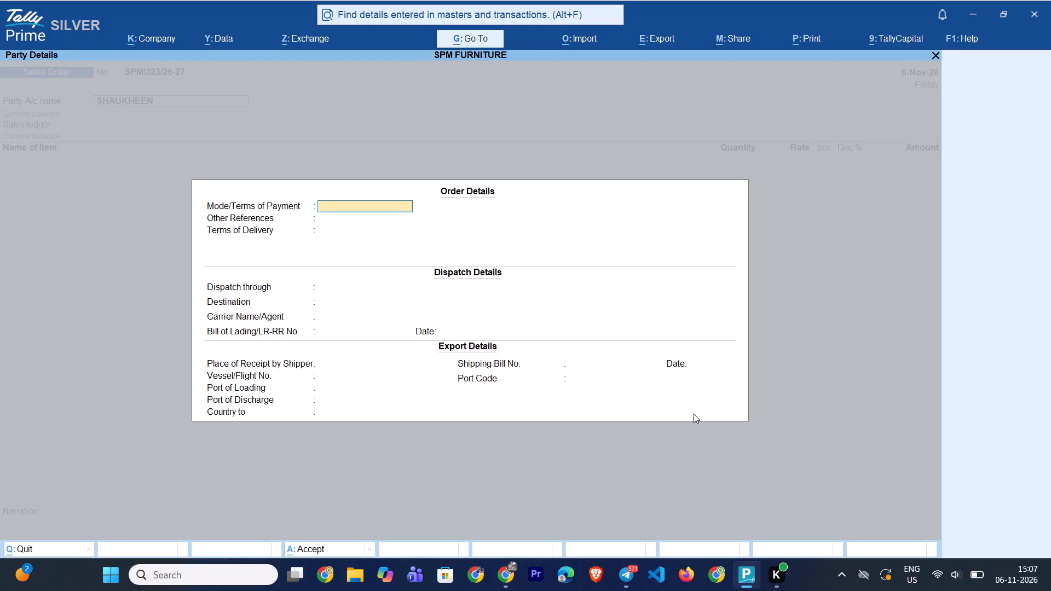
Accept the party's blank order and dispatch details and choose Sales as the order's sales ledger.
key(ctrl+a)
key(ctrl+a)
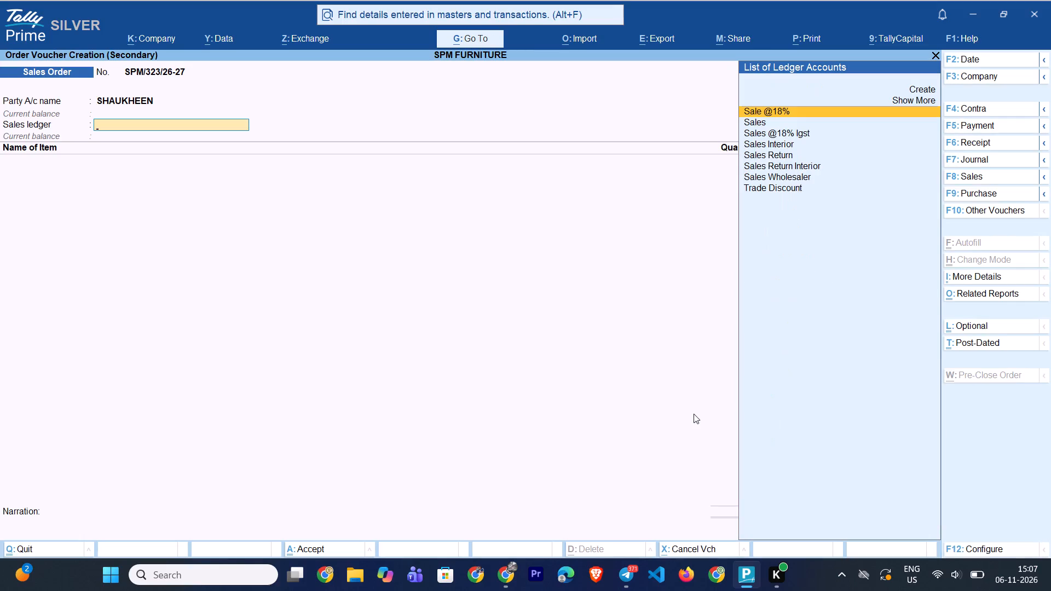
key(Down)
key(Return)
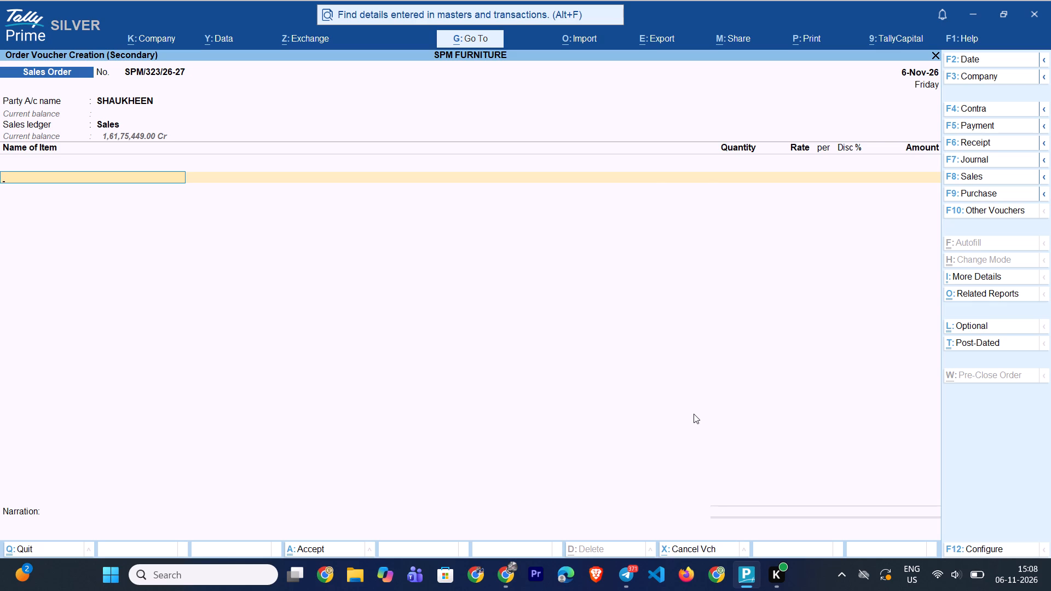
Select INTERIOR as the stock item on the sales order.
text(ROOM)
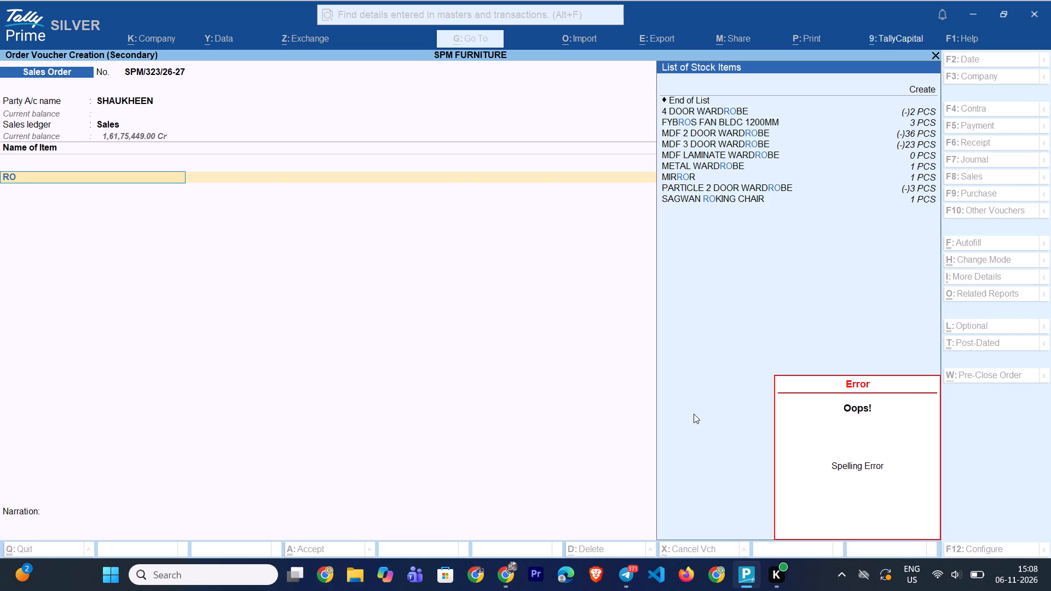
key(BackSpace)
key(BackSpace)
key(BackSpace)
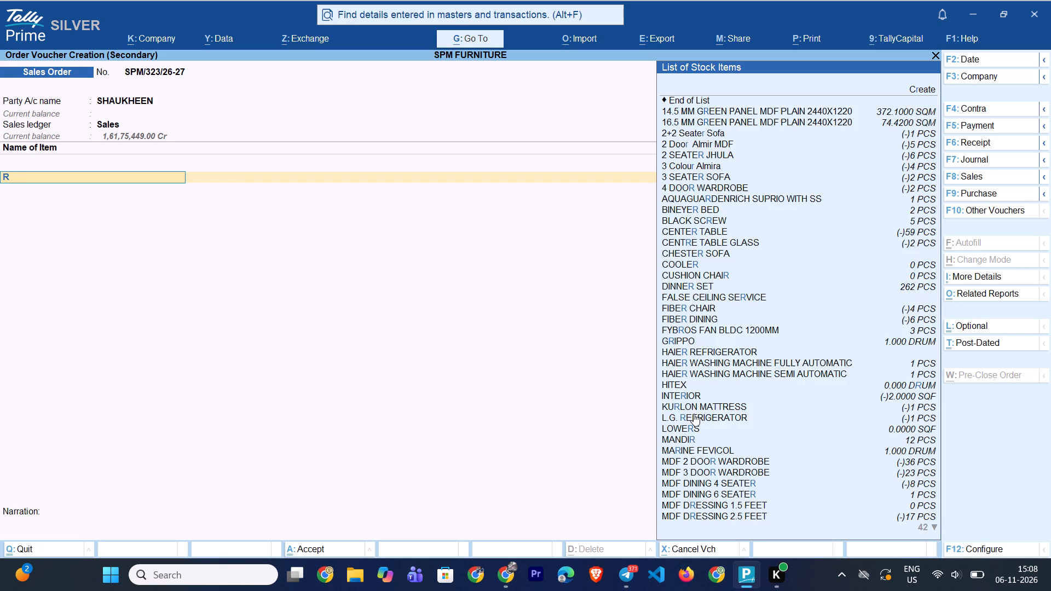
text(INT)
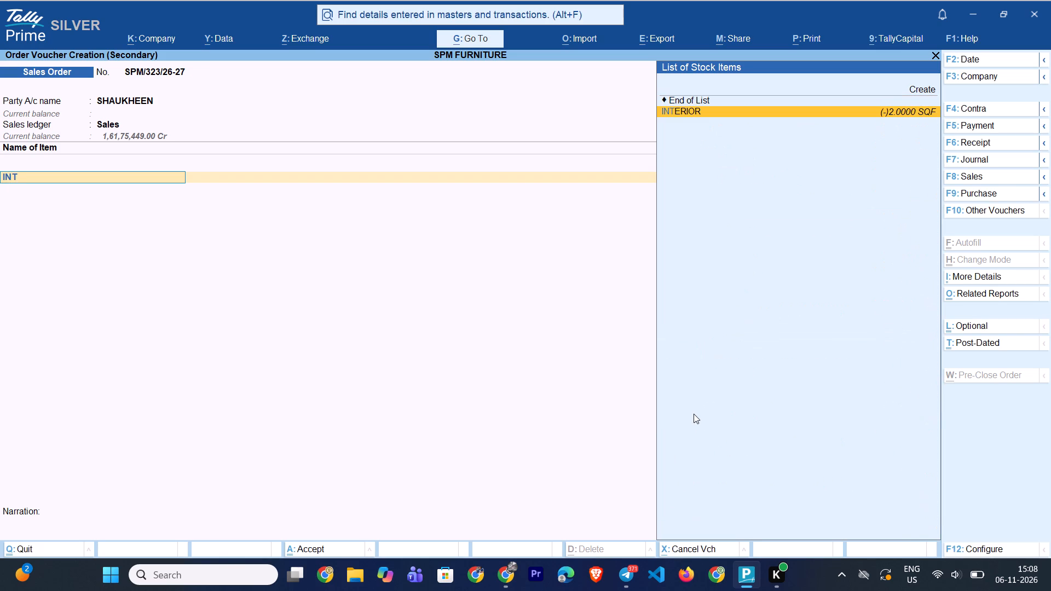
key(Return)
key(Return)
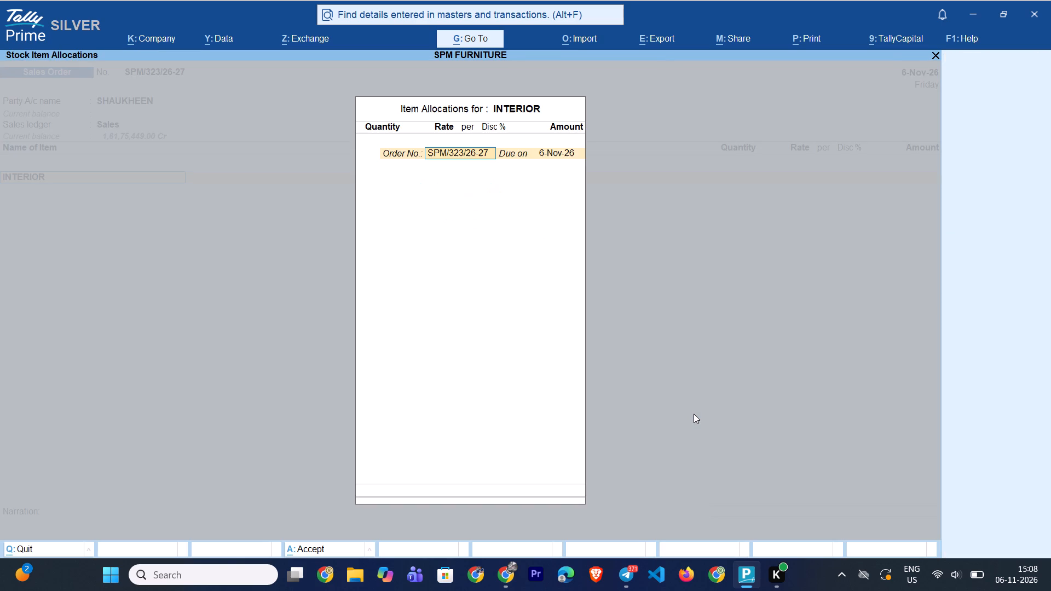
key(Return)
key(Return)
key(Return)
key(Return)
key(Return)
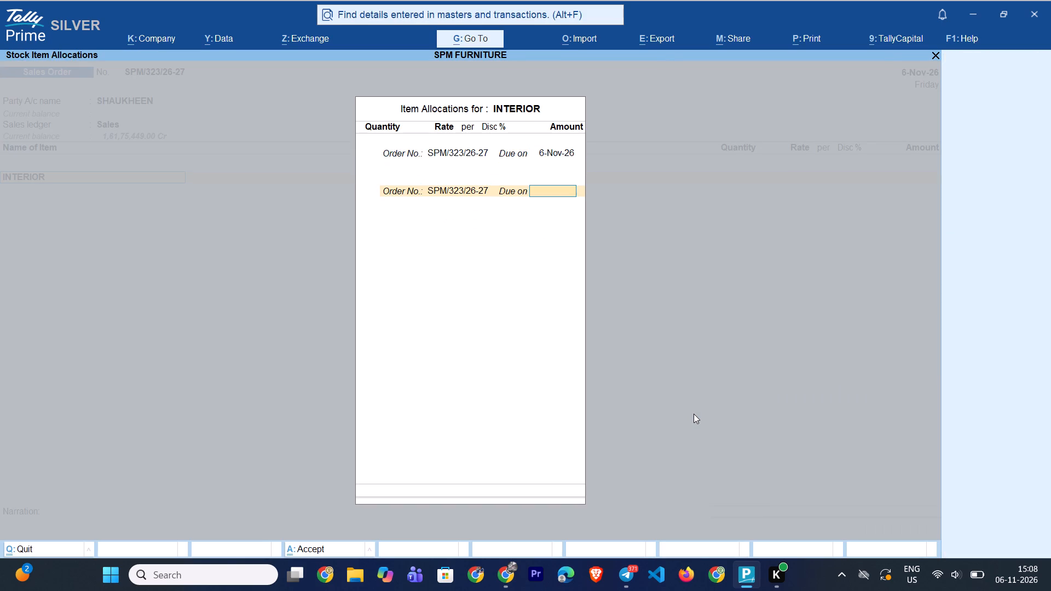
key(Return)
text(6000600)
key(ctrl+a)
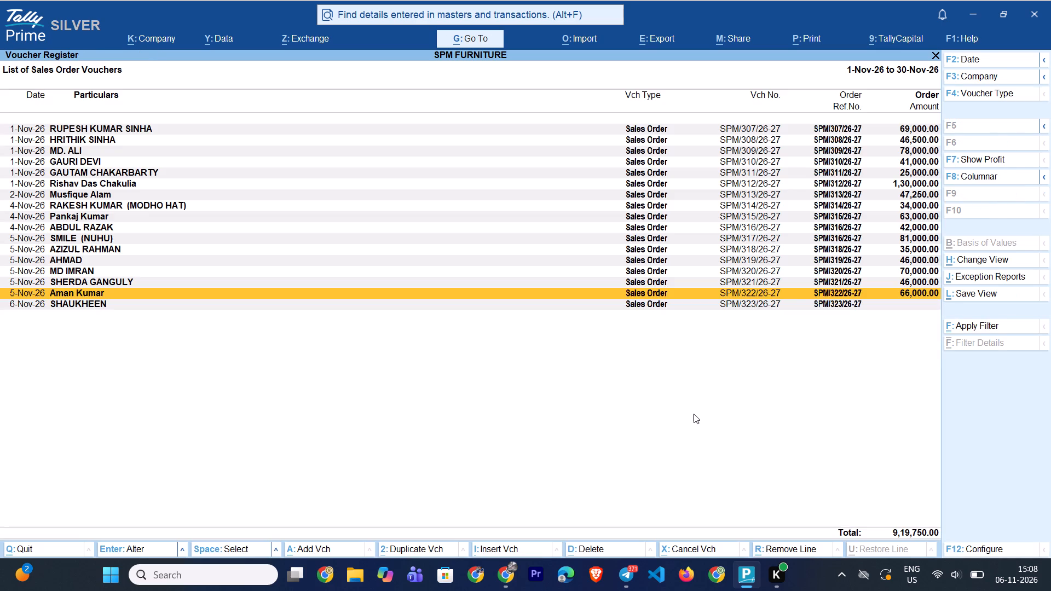
Leave the sales order register and open the WATER ledger from the account books.
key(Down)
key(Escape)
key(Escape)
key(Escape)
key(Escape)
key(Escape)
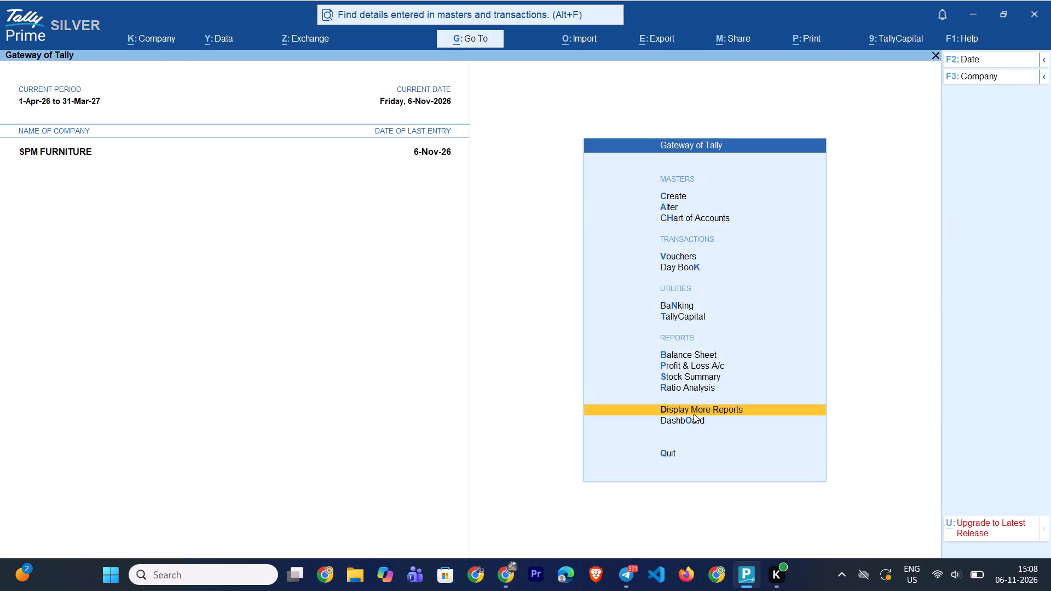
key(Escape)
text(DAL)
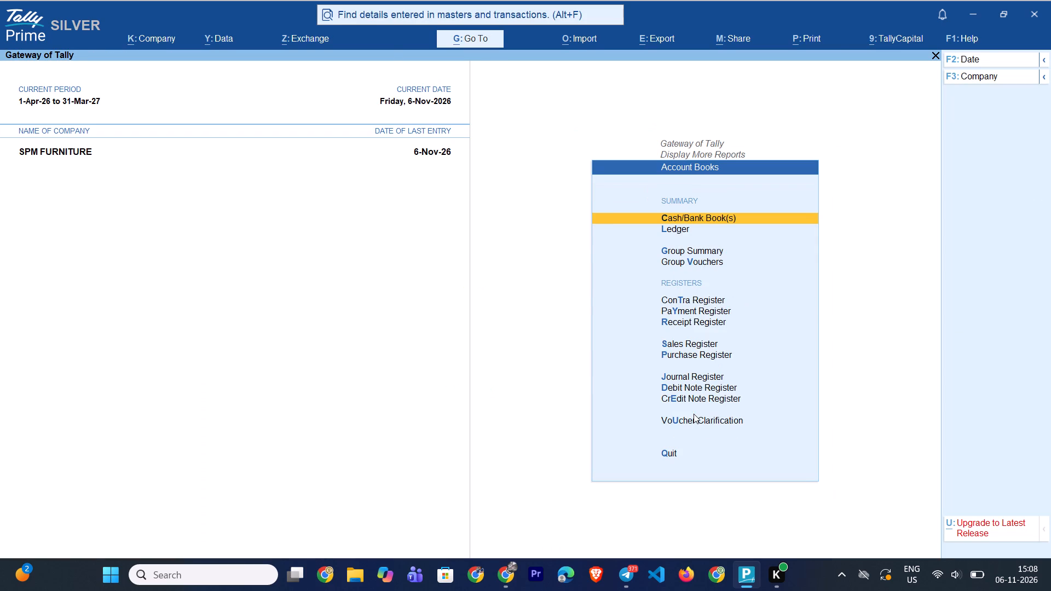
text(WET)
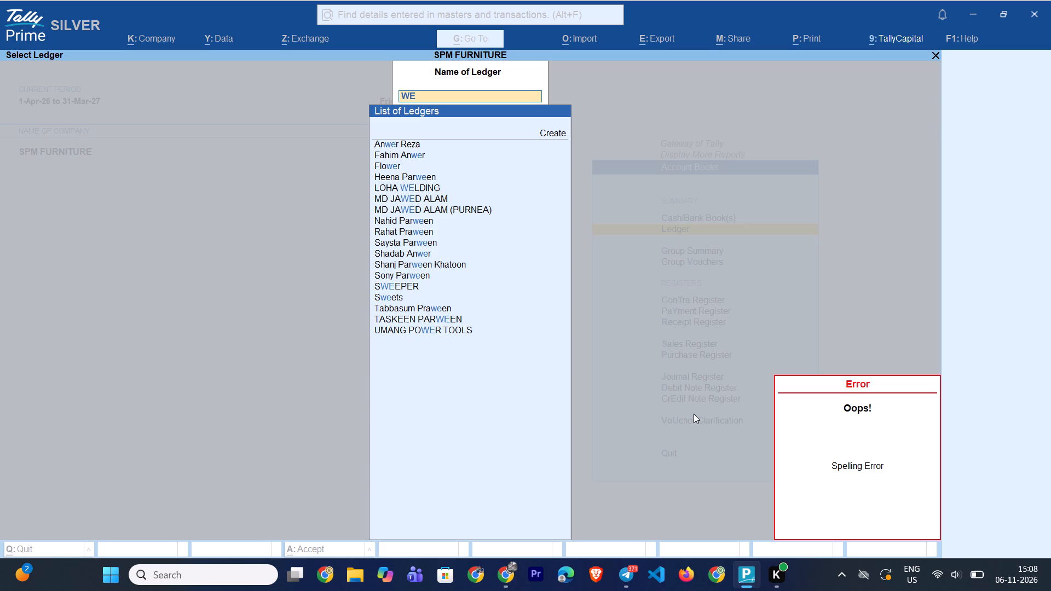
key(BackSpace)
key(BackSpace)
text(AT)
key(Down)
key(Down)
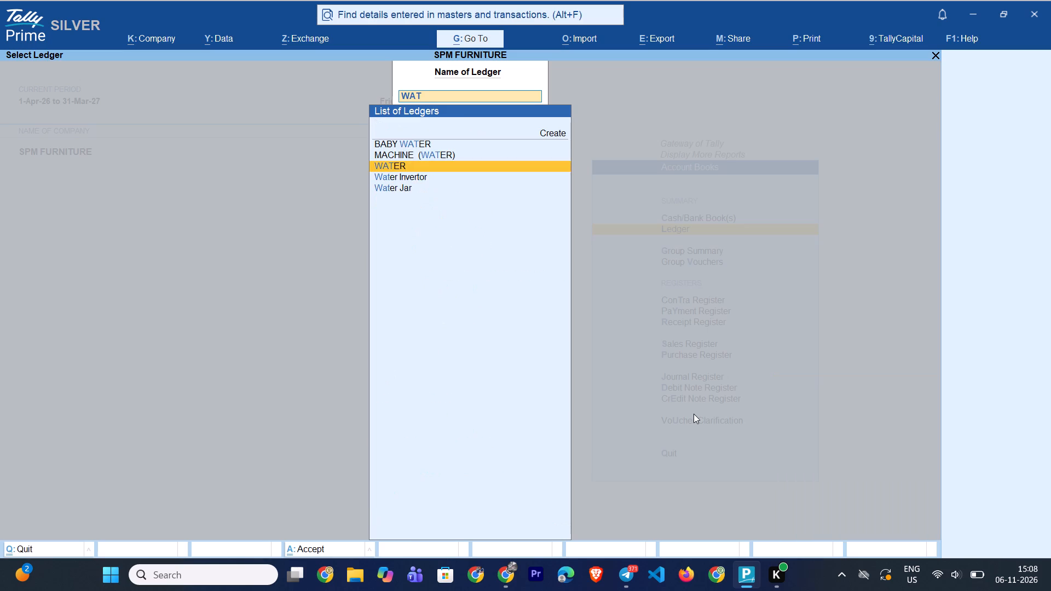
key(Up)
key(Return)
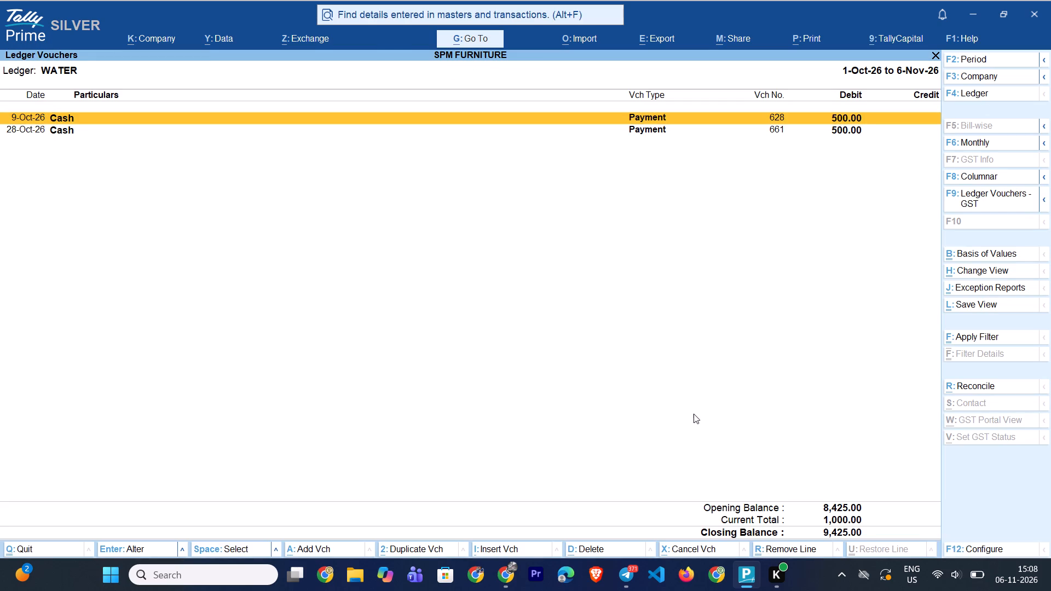
Review the WATER ledger's vouchers for the period 1-Apr-26 to 31-Mar-27, then return to ledger selection.
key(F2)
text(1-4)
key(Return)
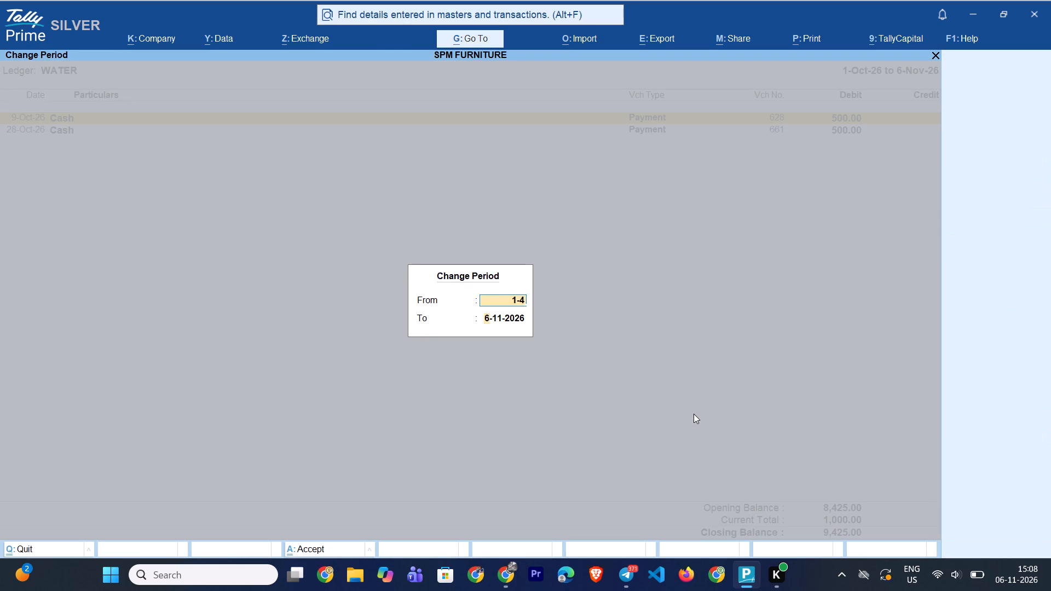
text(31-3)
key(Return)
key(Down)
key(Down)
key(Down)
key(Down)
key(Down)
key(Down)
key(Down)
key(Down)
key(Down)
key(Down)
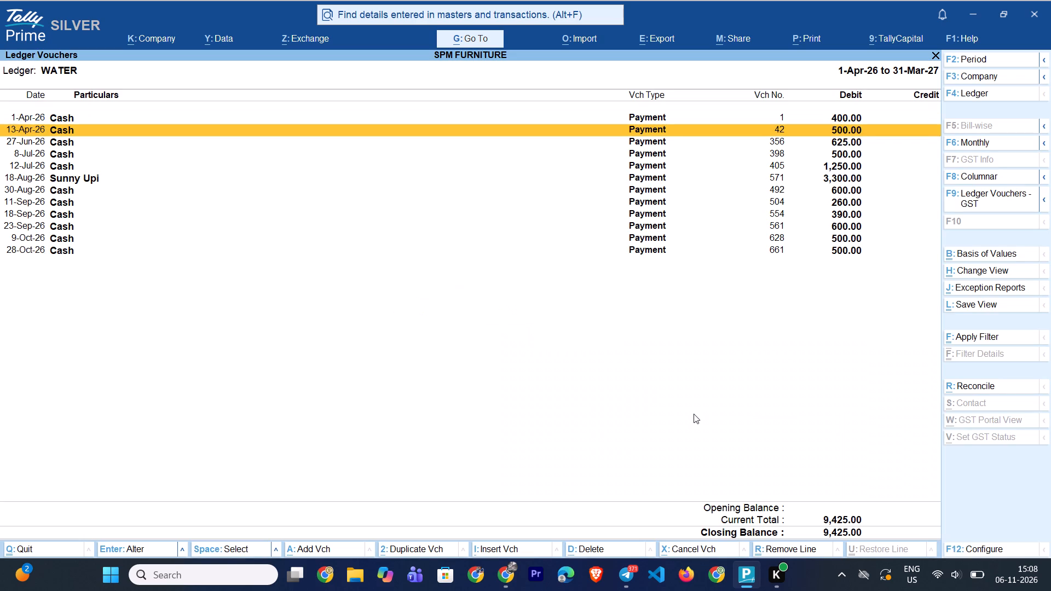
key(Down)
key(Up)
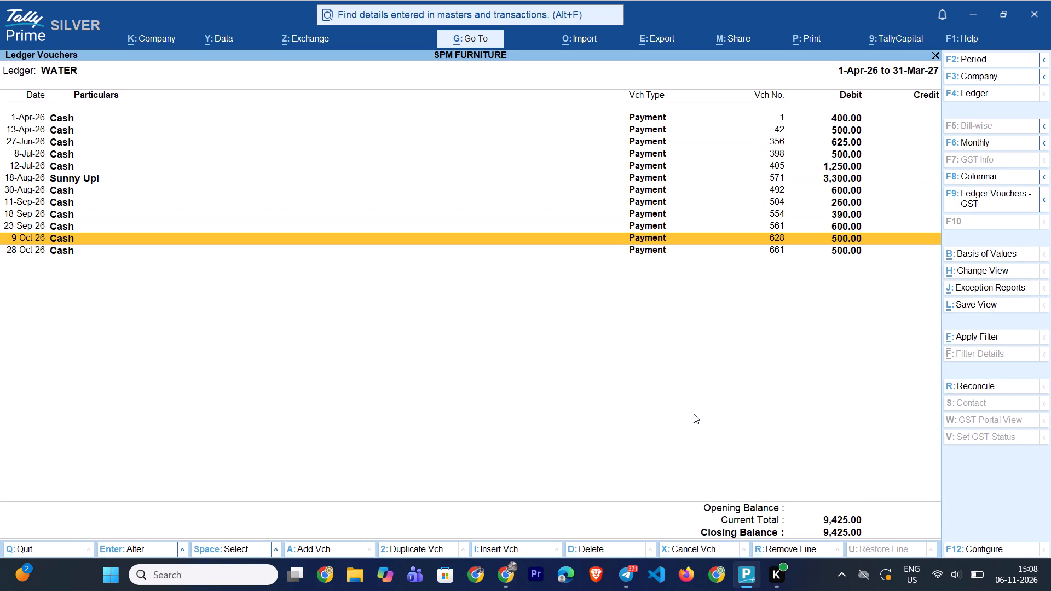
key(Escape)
Search the ledgers for ANIL and check the first matching ledger's vouchers, keeping its period as is.
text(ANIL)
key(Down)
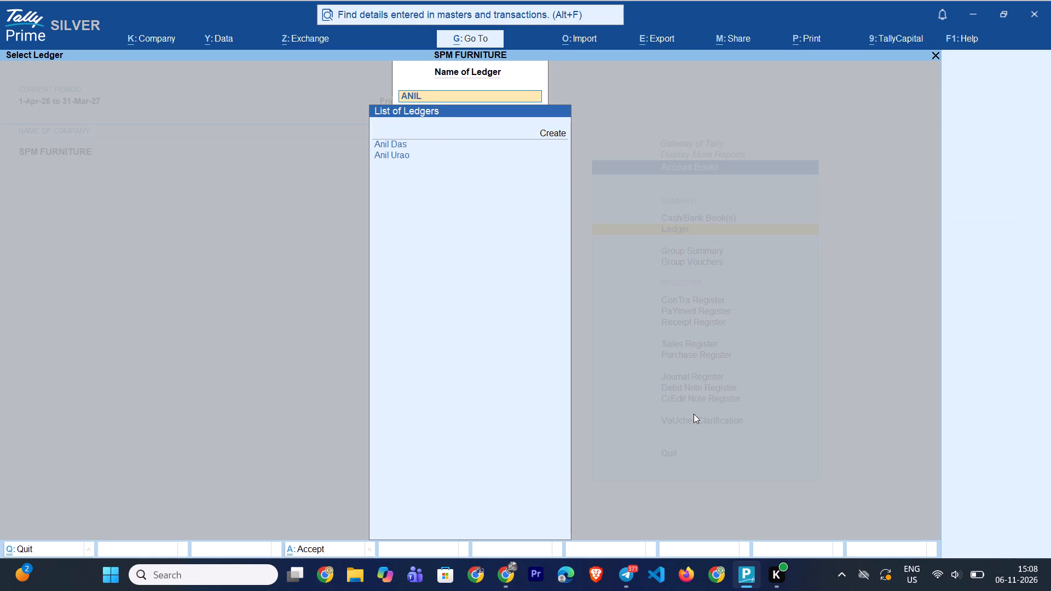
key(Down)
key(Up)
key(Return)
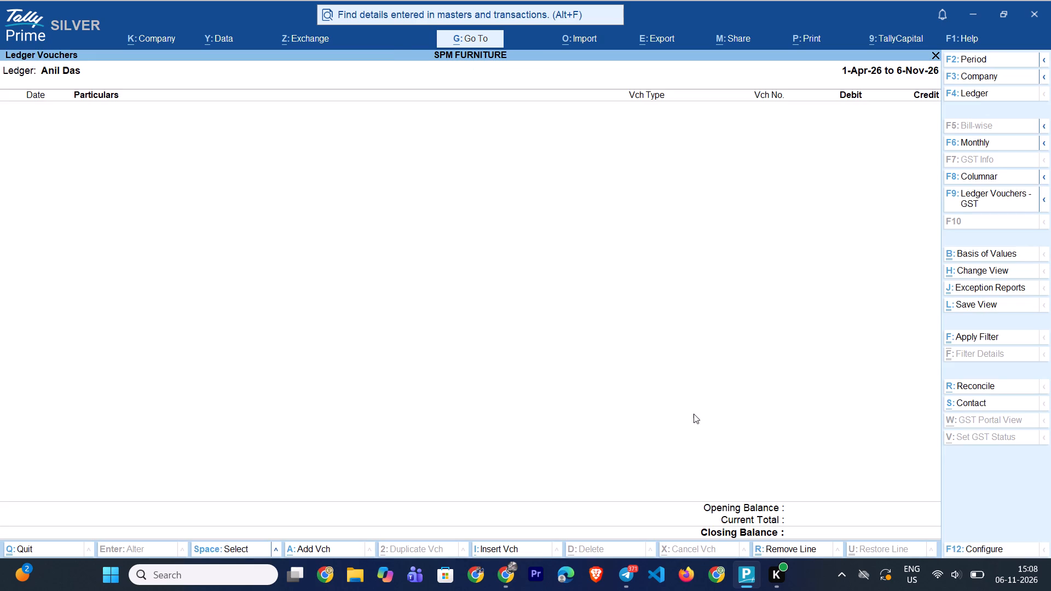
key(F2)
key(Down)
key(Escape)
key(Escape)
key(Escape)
Check the vouchers of the second ledger matching ANIL and dismiss the HP System Information window.
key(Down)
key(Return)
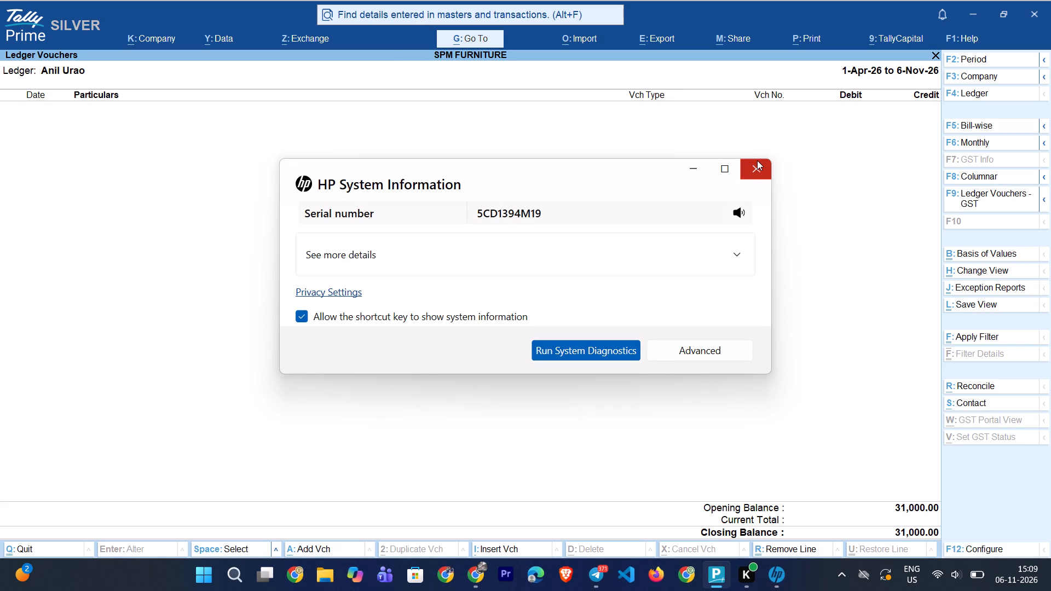
click(757, 160)
key(Escape)
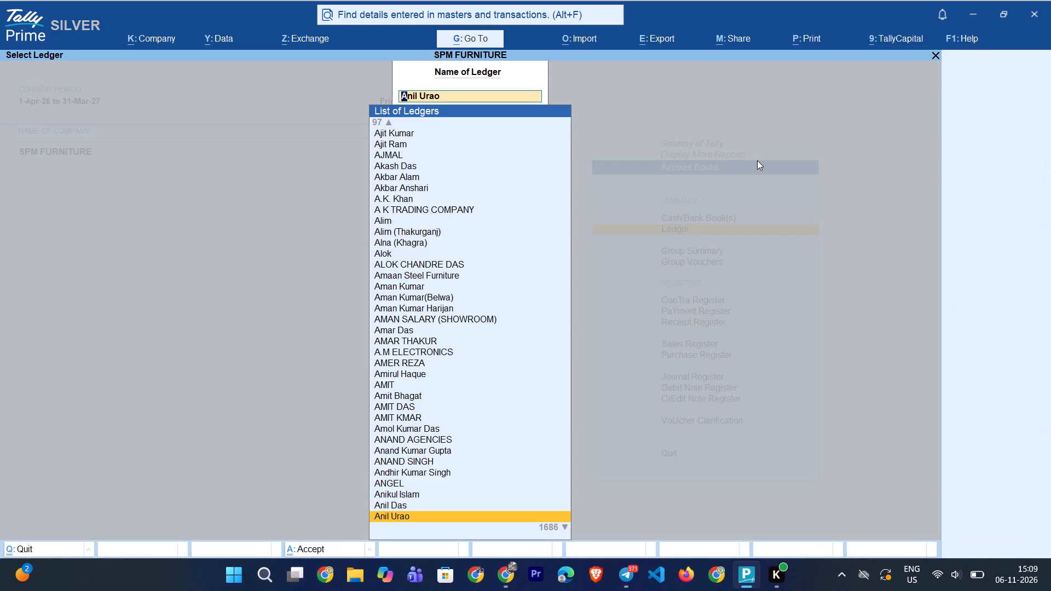
Search the ledgers for WAT and open the Water Jar ledger.
text(WH)
key(BackSpace)
key(BackSpace)
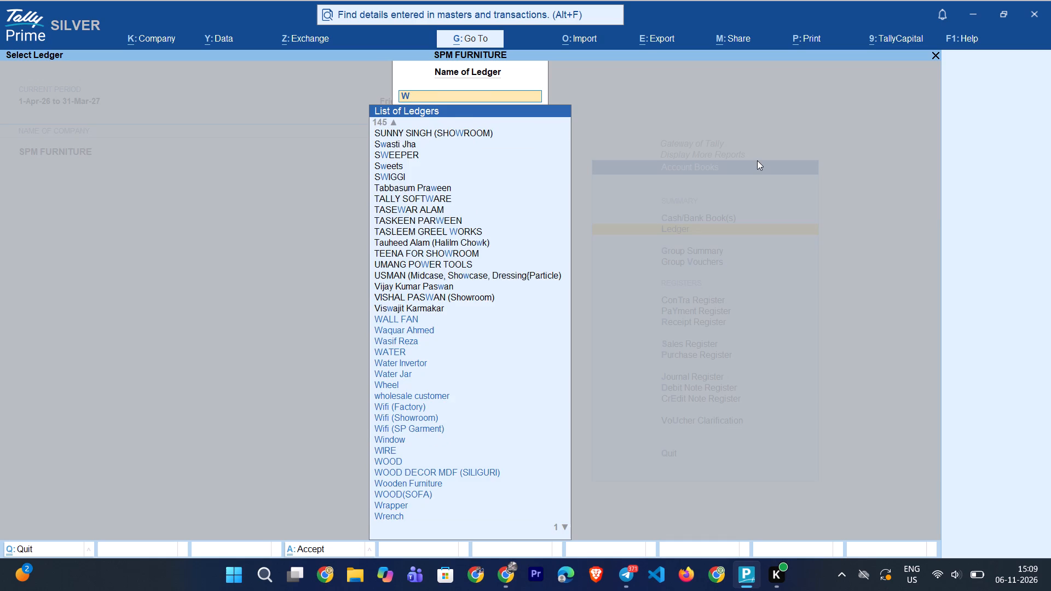
text(WET)
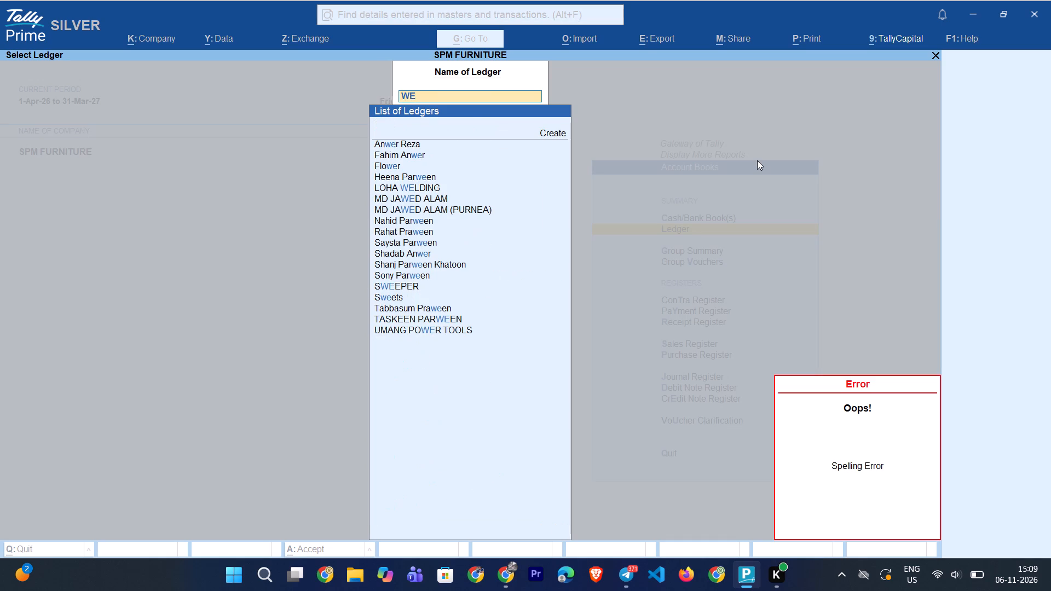
key(BackSpace)
key(a)
key(BackSpace)
key(BackSpace)
text(AT)
key(Down)
key(Down)
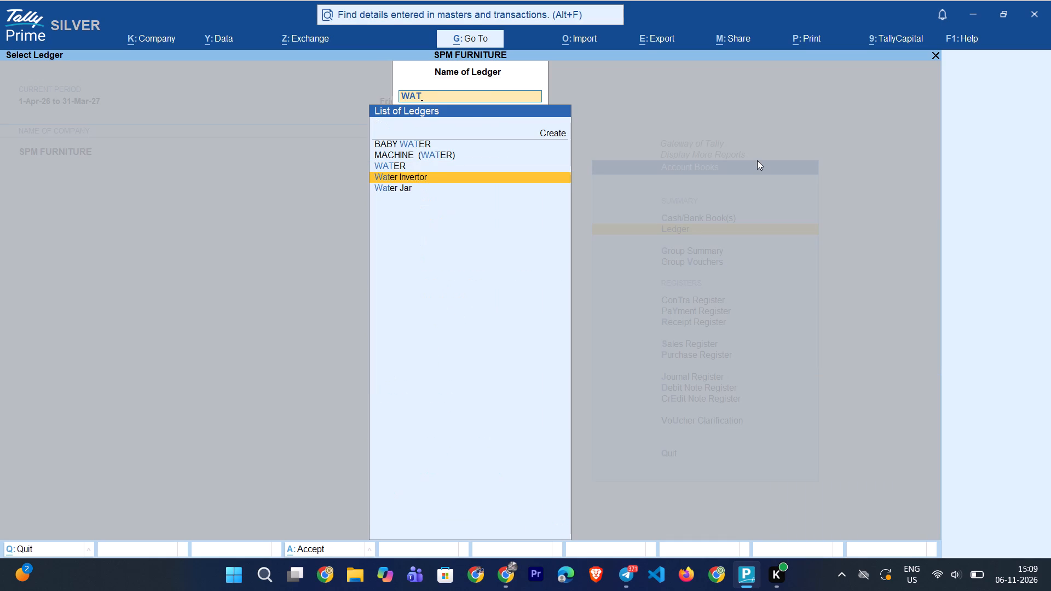
key(Down)
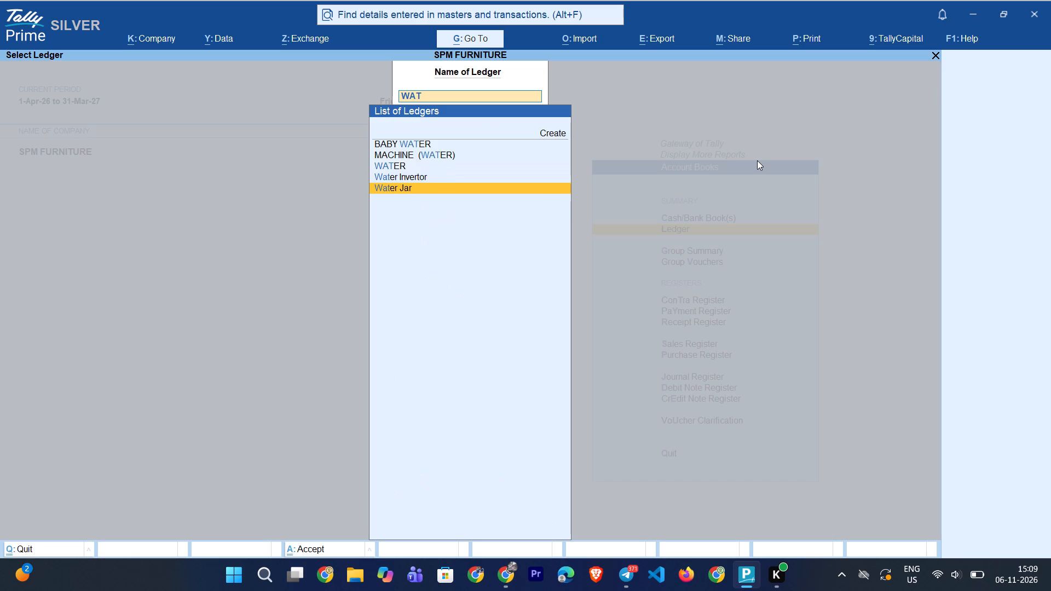
key(Return)
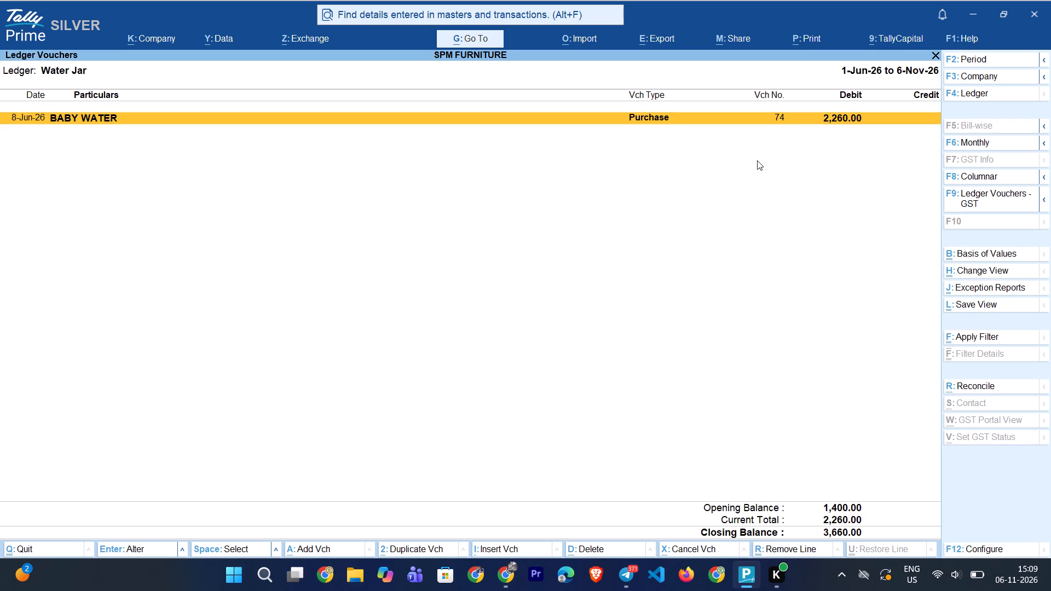
Review the Water Jar ledger's vouchers for the period 1-Apr-26 to 31-Mar-27.
key(F2)
text(1-4-)
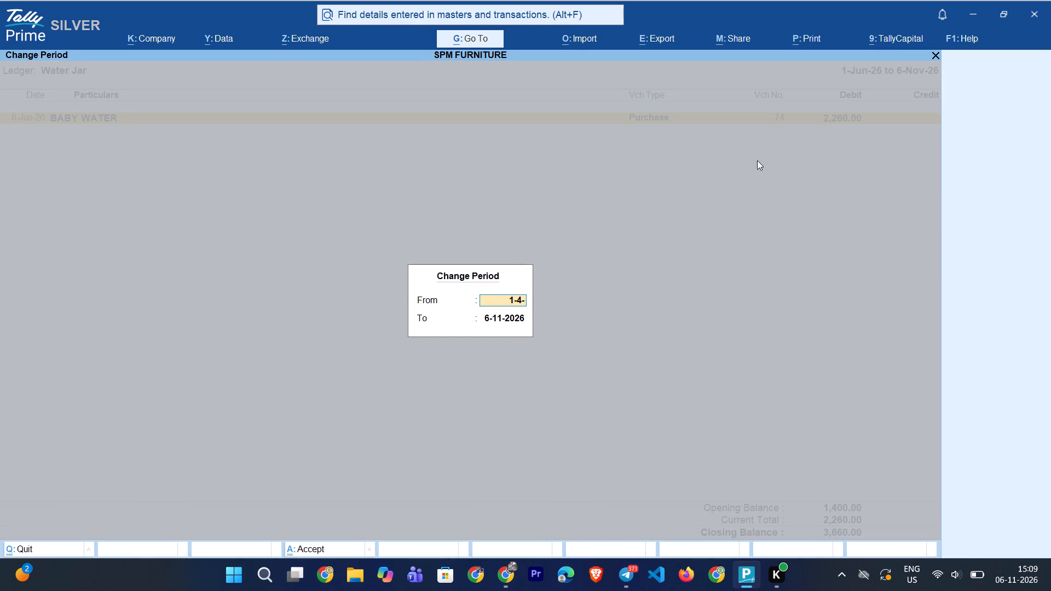
key(Return)
text(31-3)
key(Return)
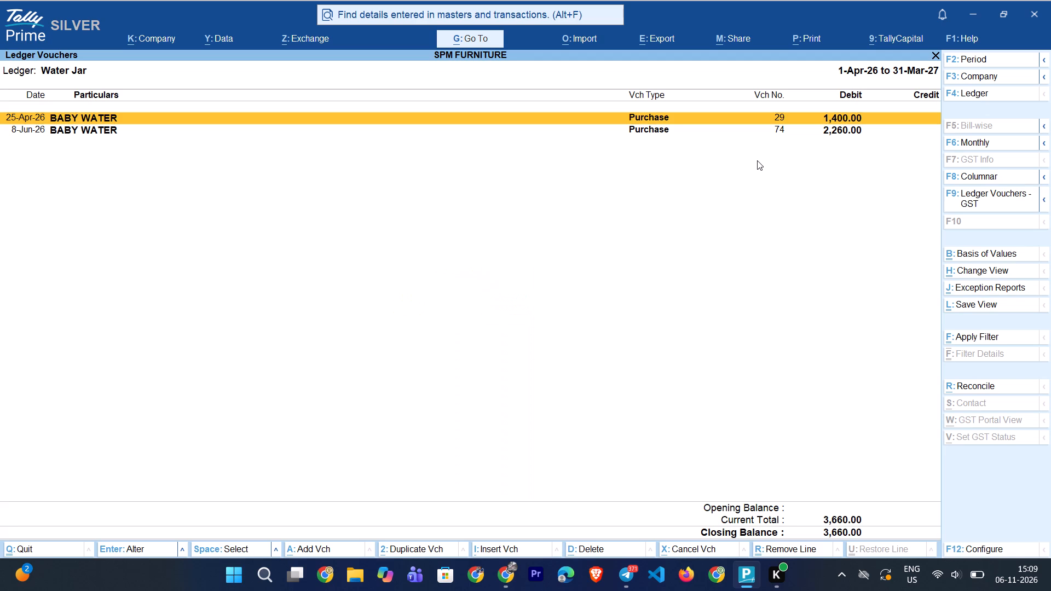
key(Down)
key(Escape)
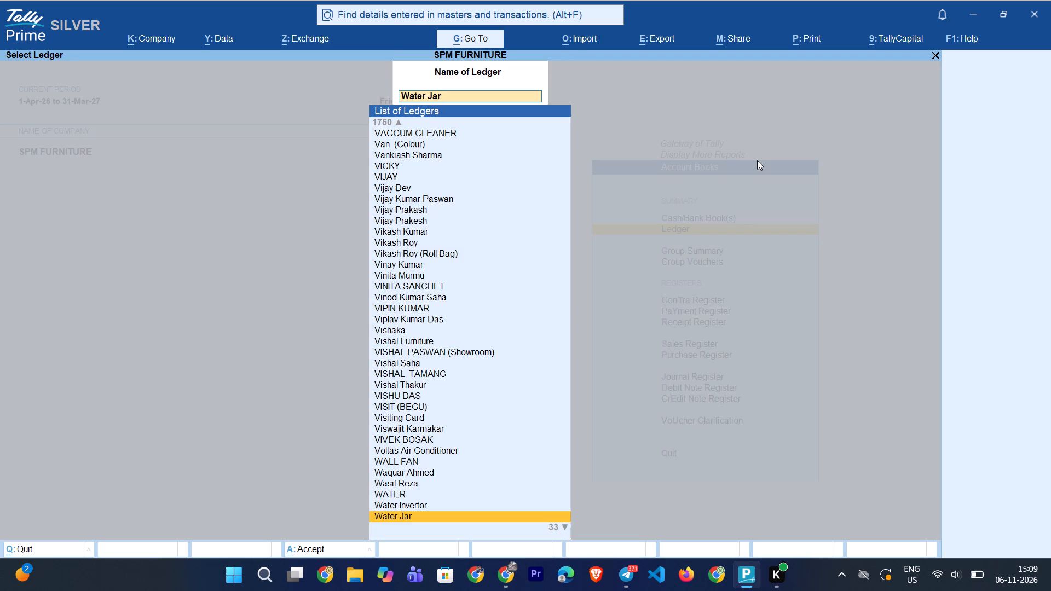
Search the ledgers for WAT again and open the BABY WATER ledger to examine its vouchers.
text(WAT)
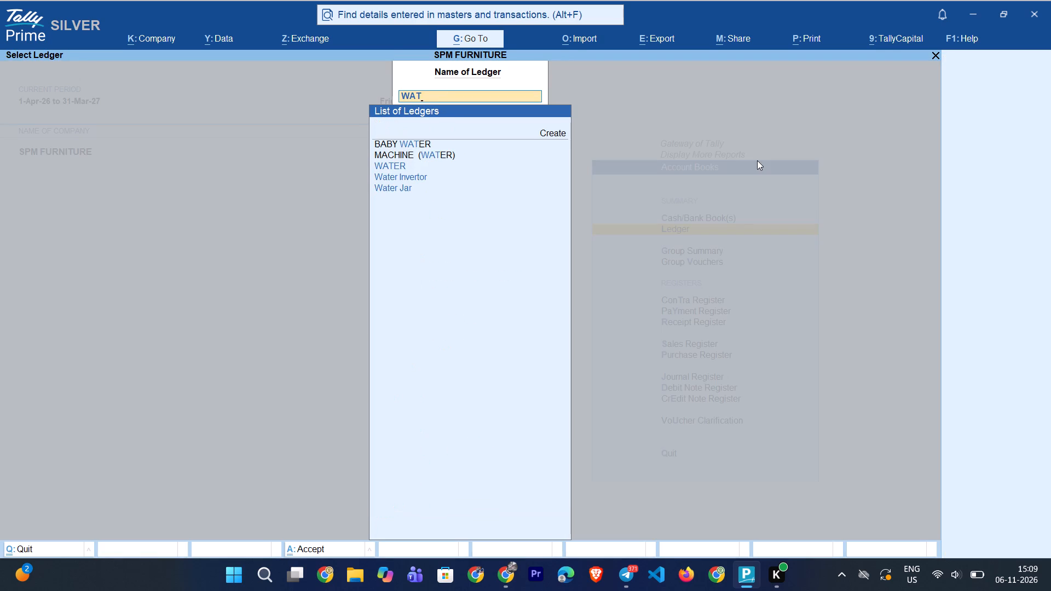
key(Down)
key(Down)
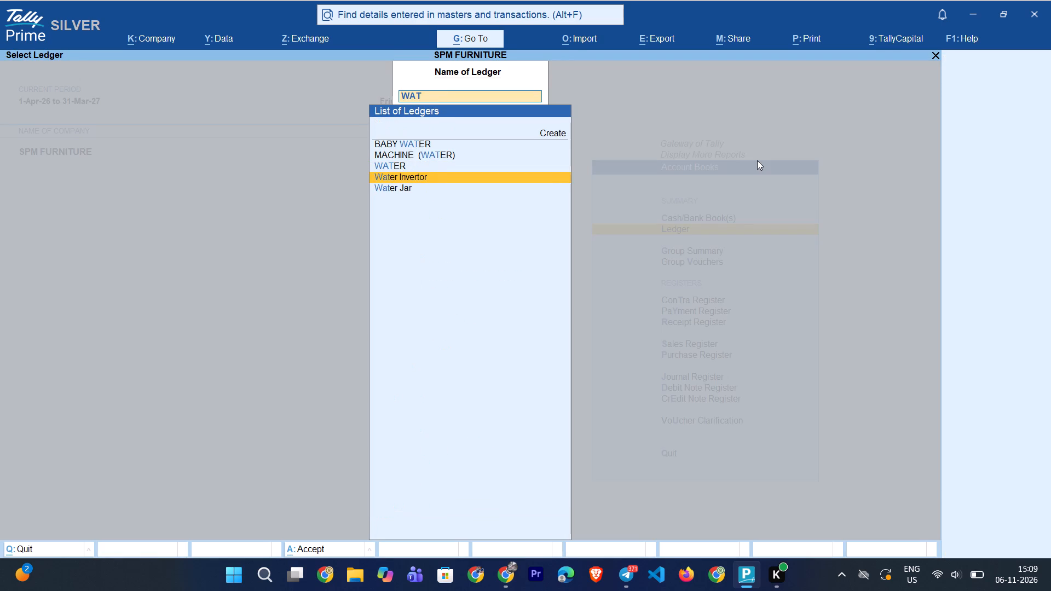
key(Up)
key(Up)
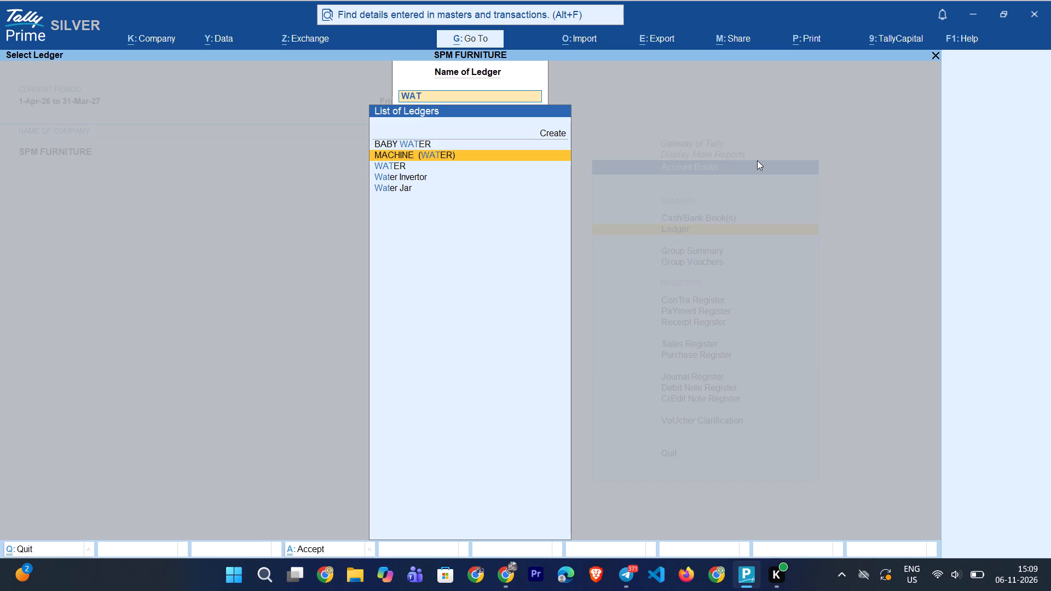
key(Up)
key(Return)
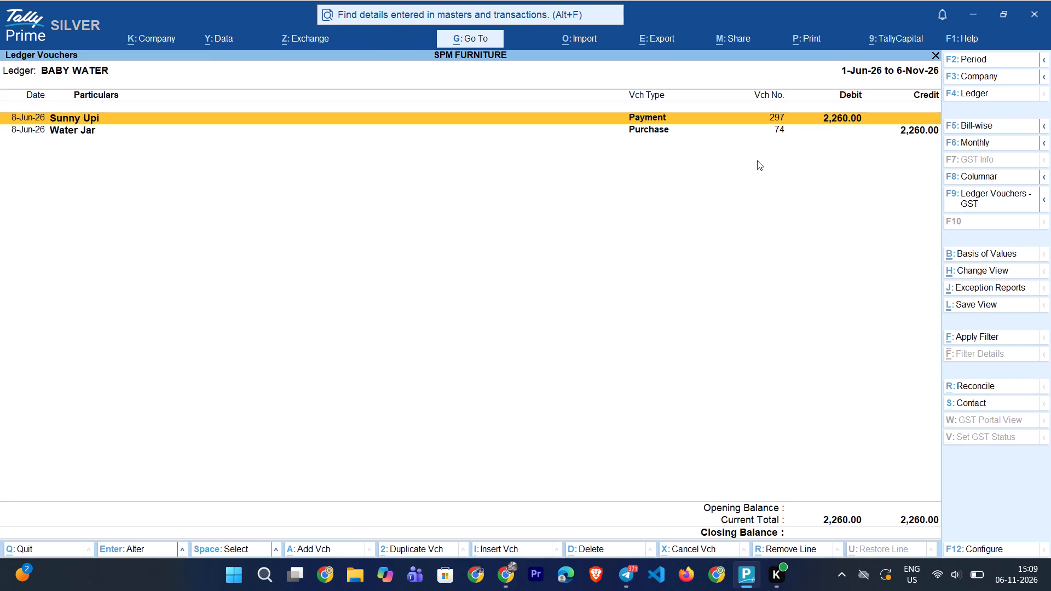
Review the BABY WATER ledger's vouchers for the period 1-Apr-26 to 31-Mar-27, then return to the Gateway of Tally.
key(Escape)
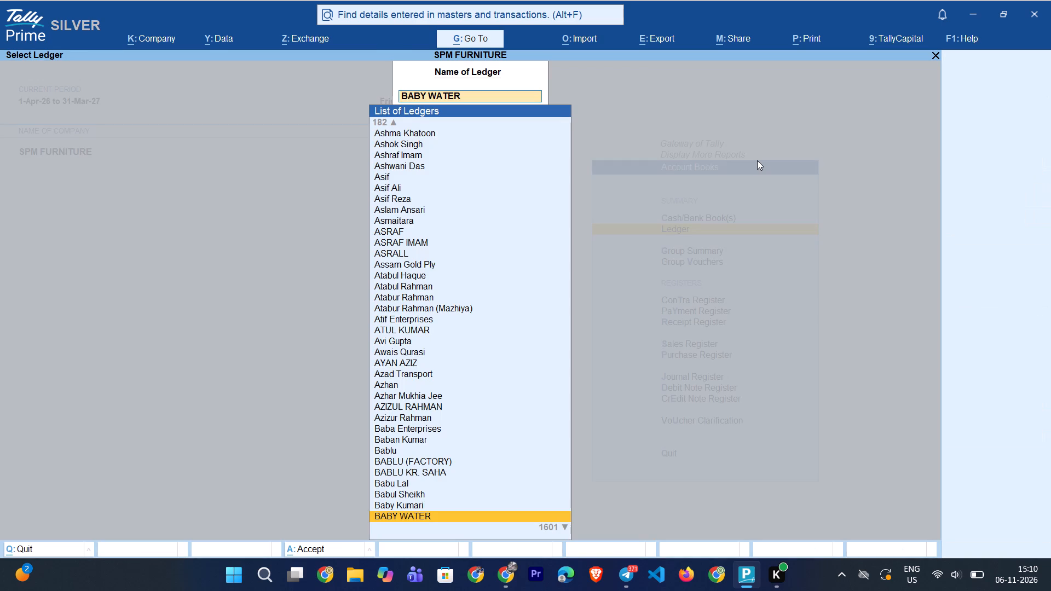
key(Return)
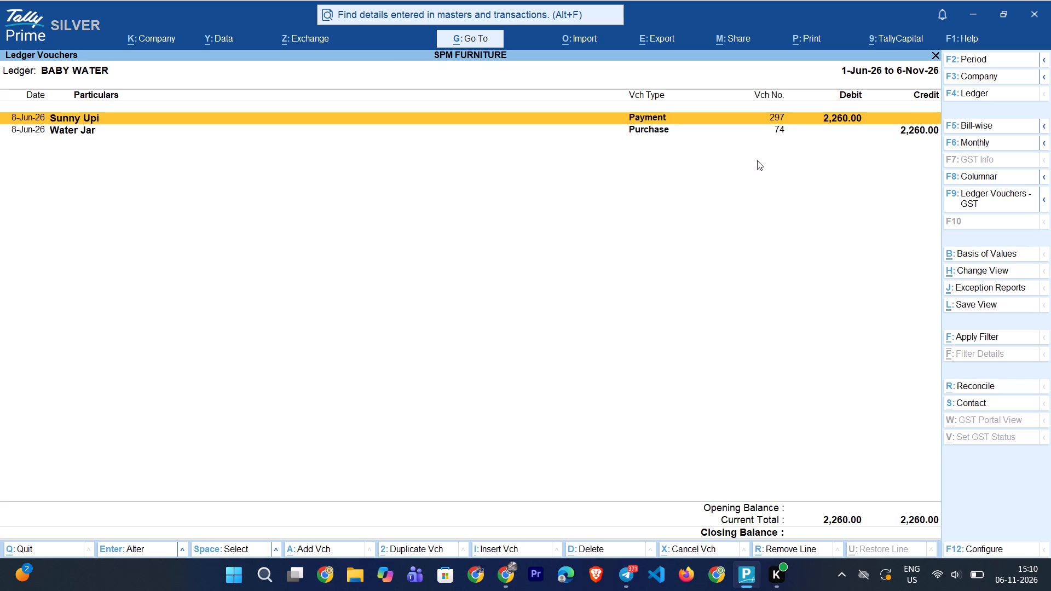
key(Down)
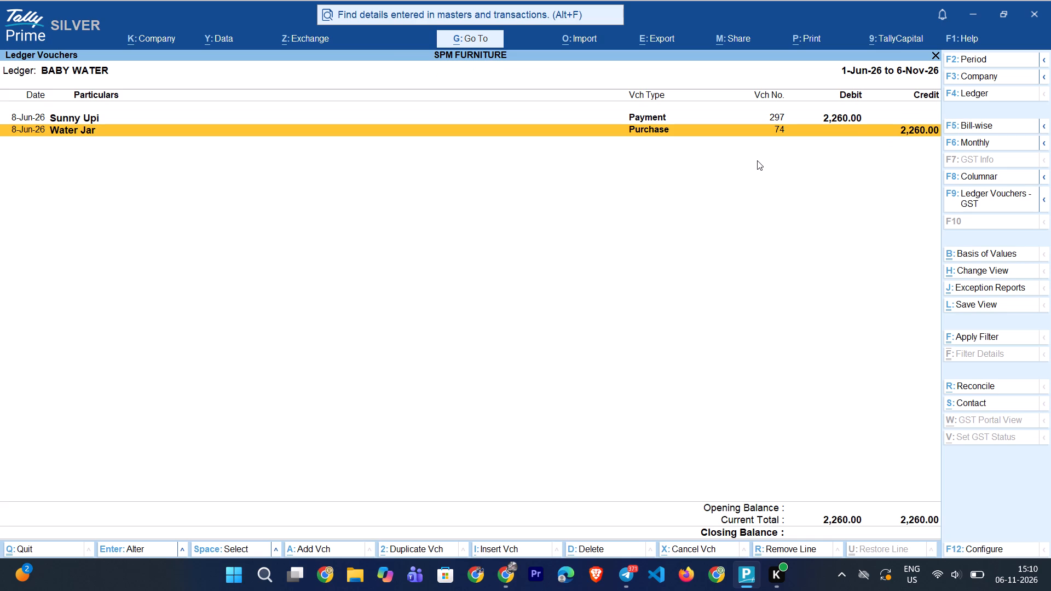
key(F2)
text(1-4)
key(Return)
text(31-3)
key(Return)
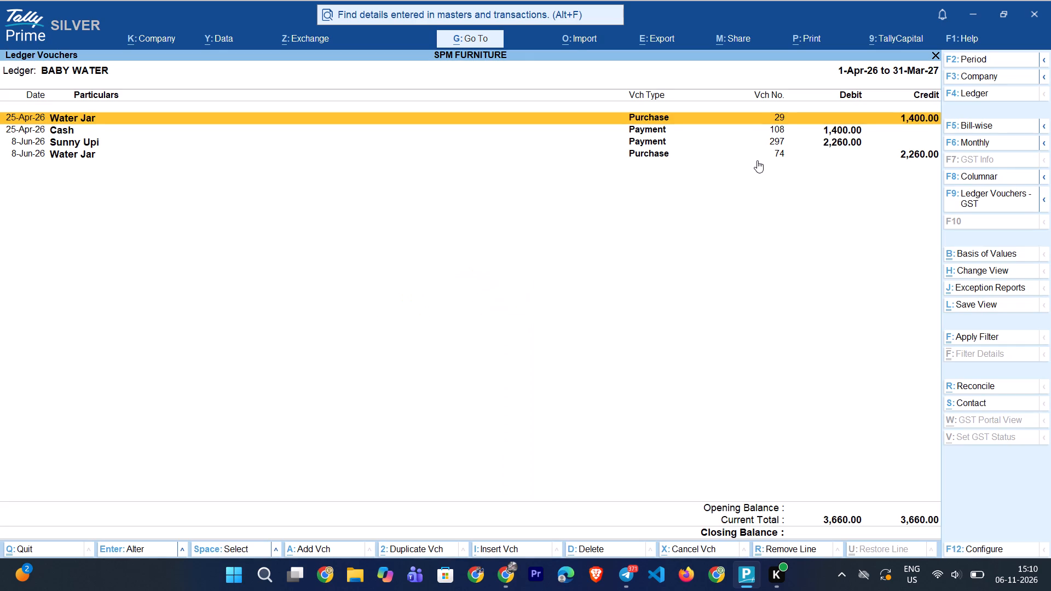
key(Down)
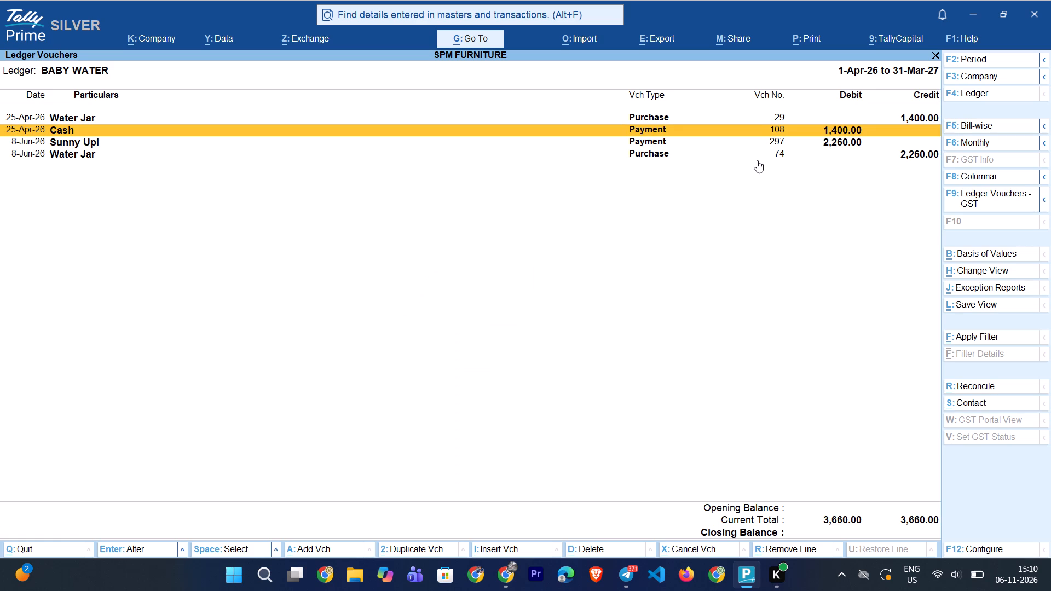
key(Down)
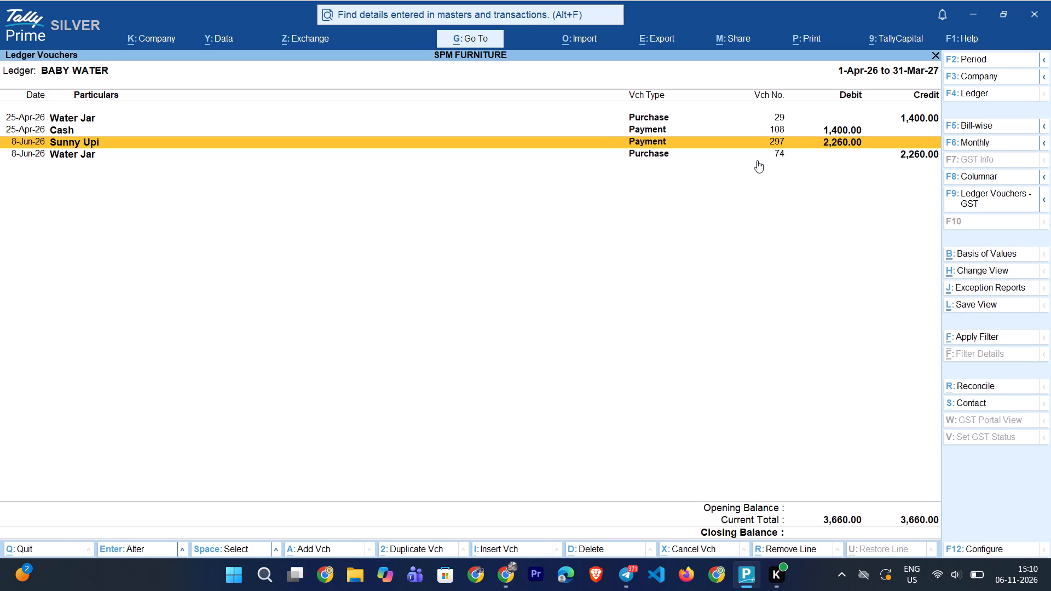
key(Escape)
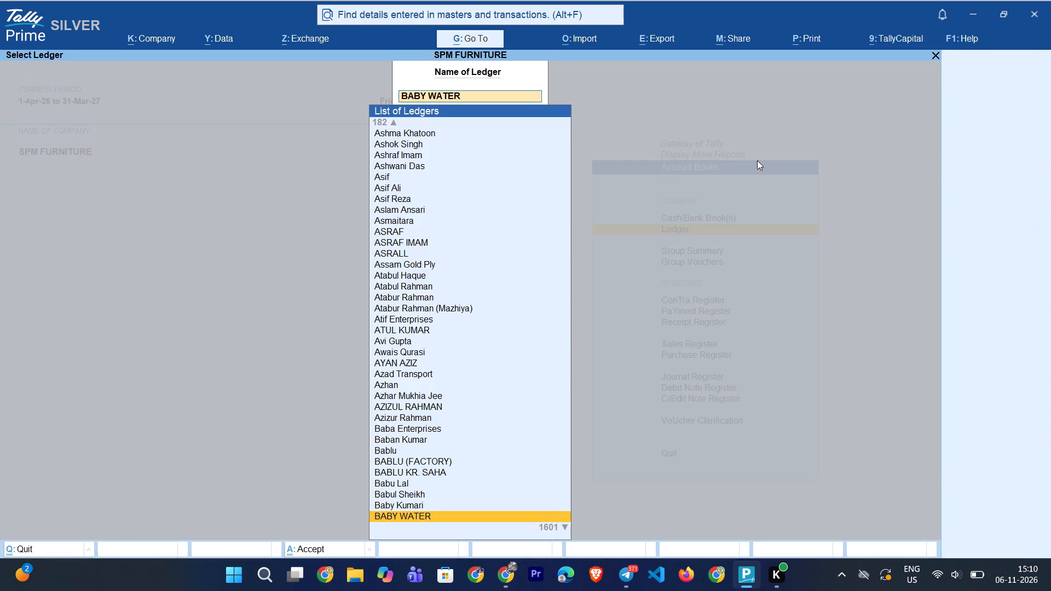
key(Escape)
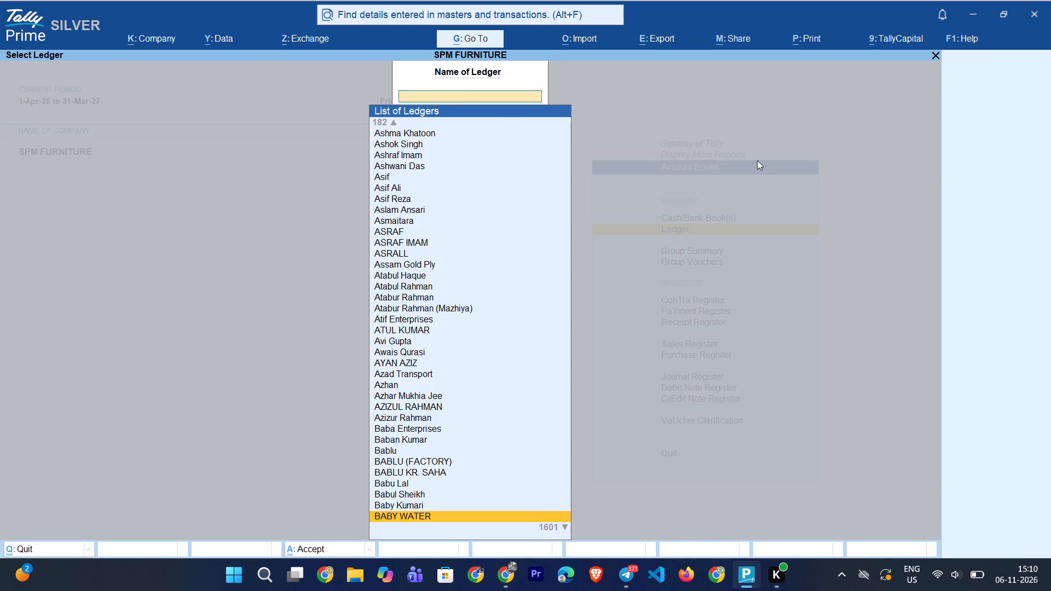
key(Escape)
key(Escape)
key(Escape)
key(Escape)
key(Escape)
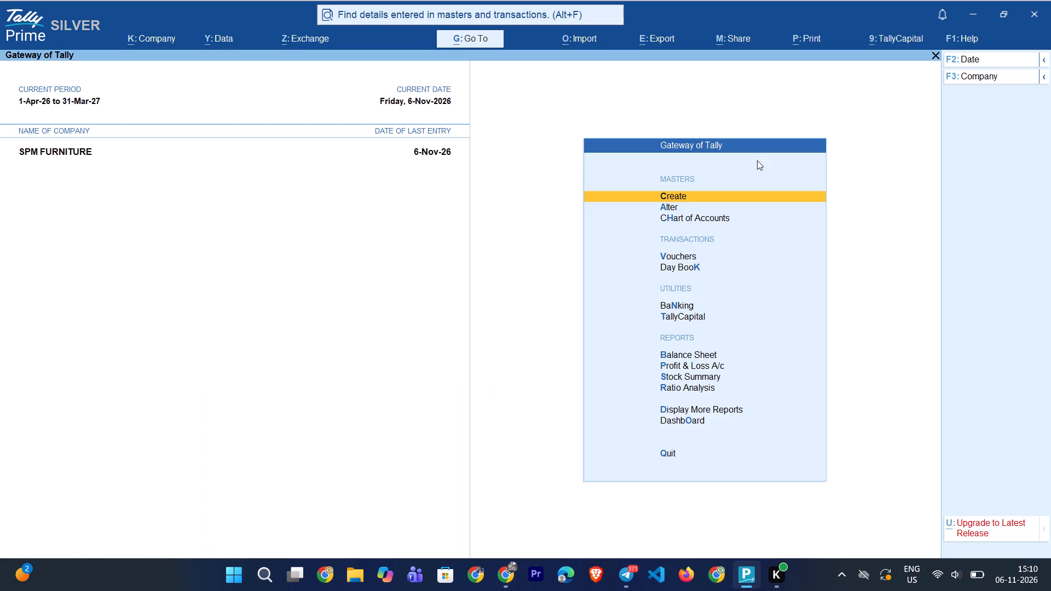
Open the Sales Register's November vouchers and go through the list to the last entry.
text(DAS)
key(Down)
key(Up)
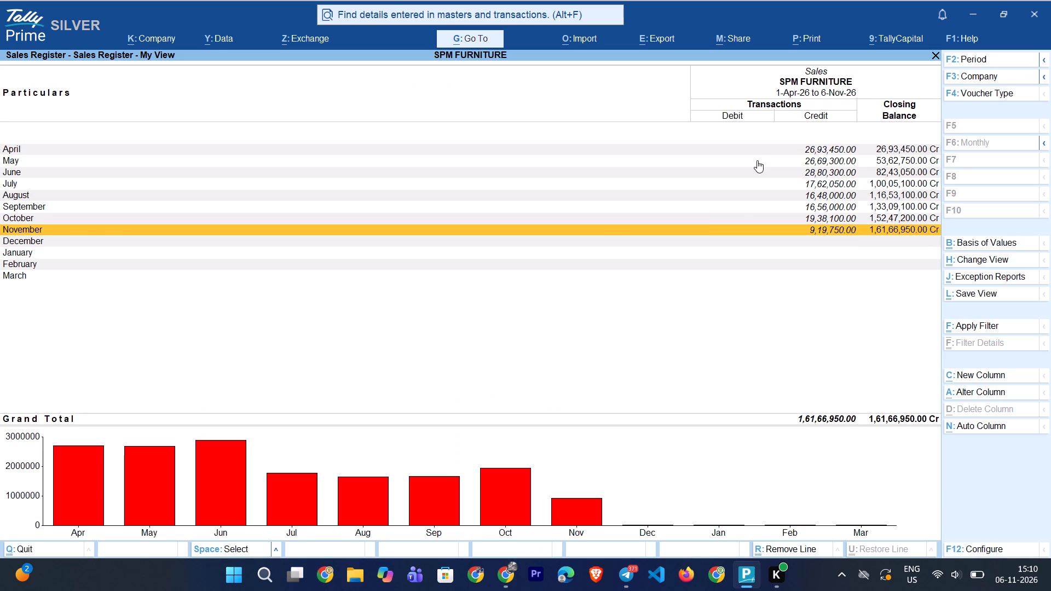
key(Return)
key(Down)
key(Down)
key(Down)
key(Down)
key(Down)
key(Down)
key(Down)
key(Down)
key(Down)
key(Down)
key(Down)
key(Down)
key(Down)
key(Down)
key(Down)
key(Down)
key(Down)
key(Down)
key(Down)
key(Down)
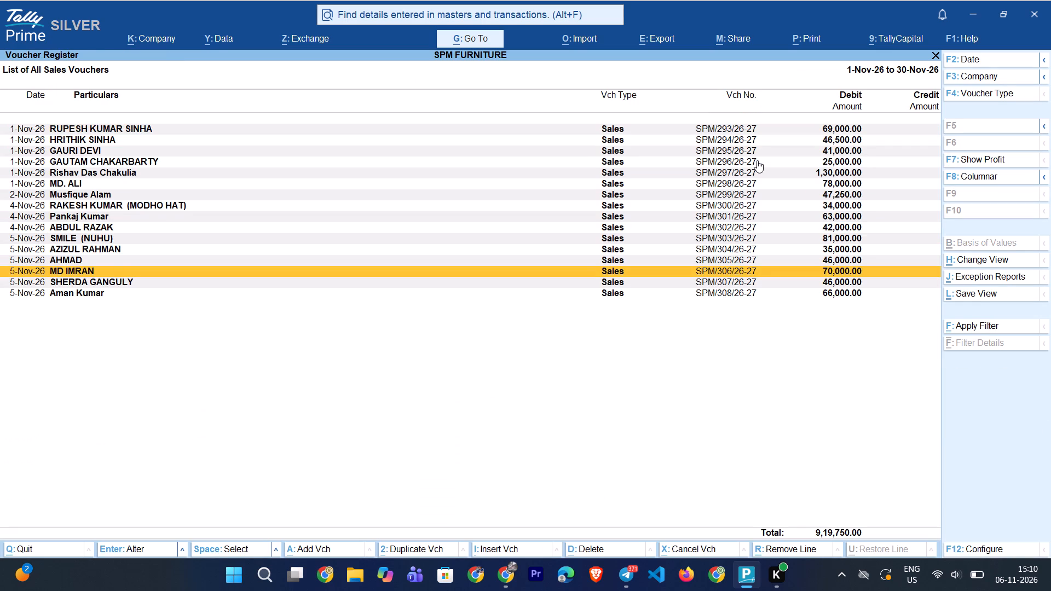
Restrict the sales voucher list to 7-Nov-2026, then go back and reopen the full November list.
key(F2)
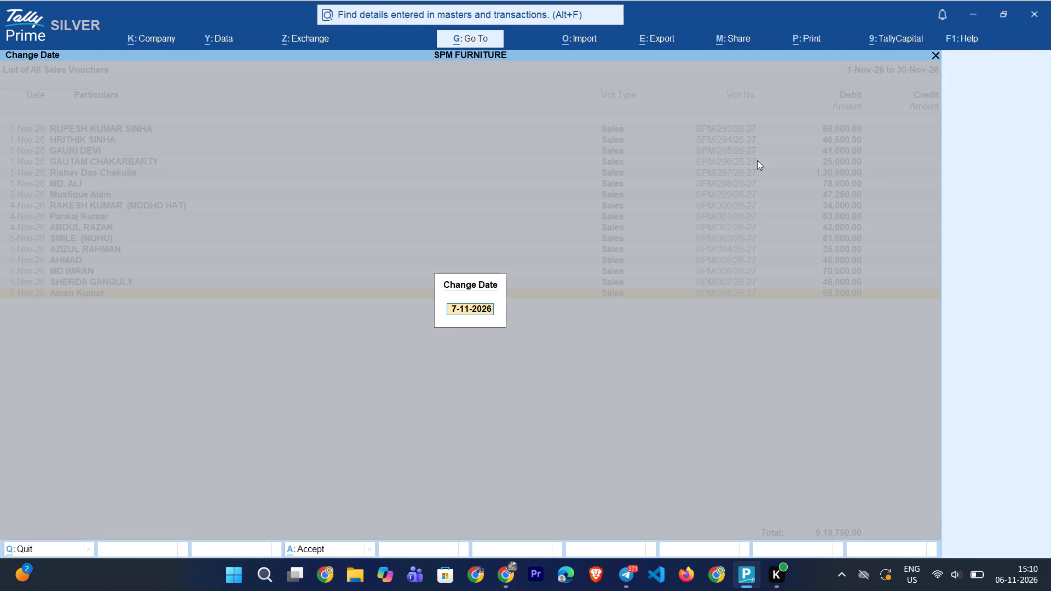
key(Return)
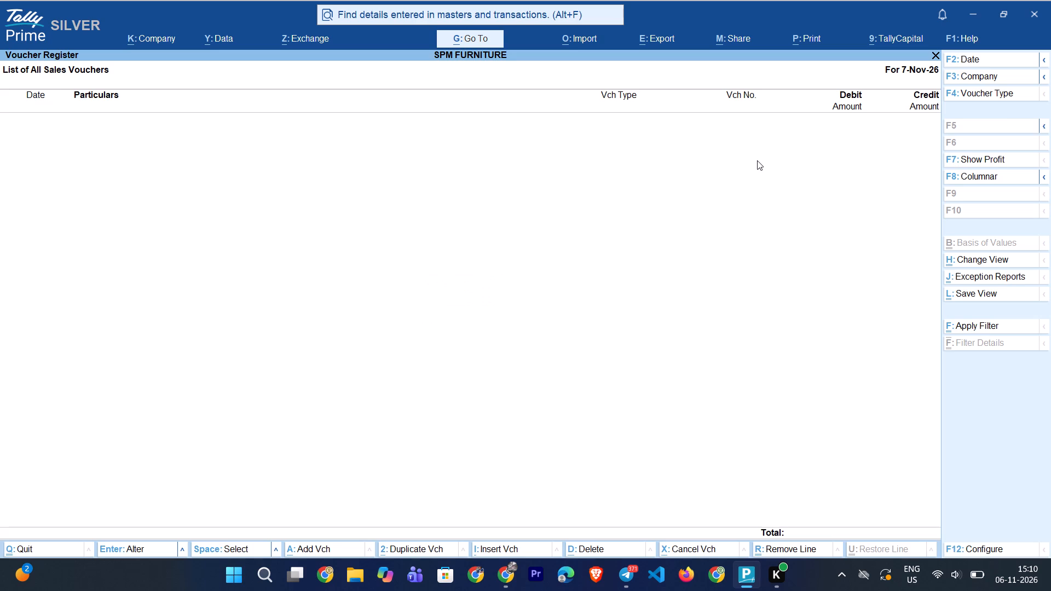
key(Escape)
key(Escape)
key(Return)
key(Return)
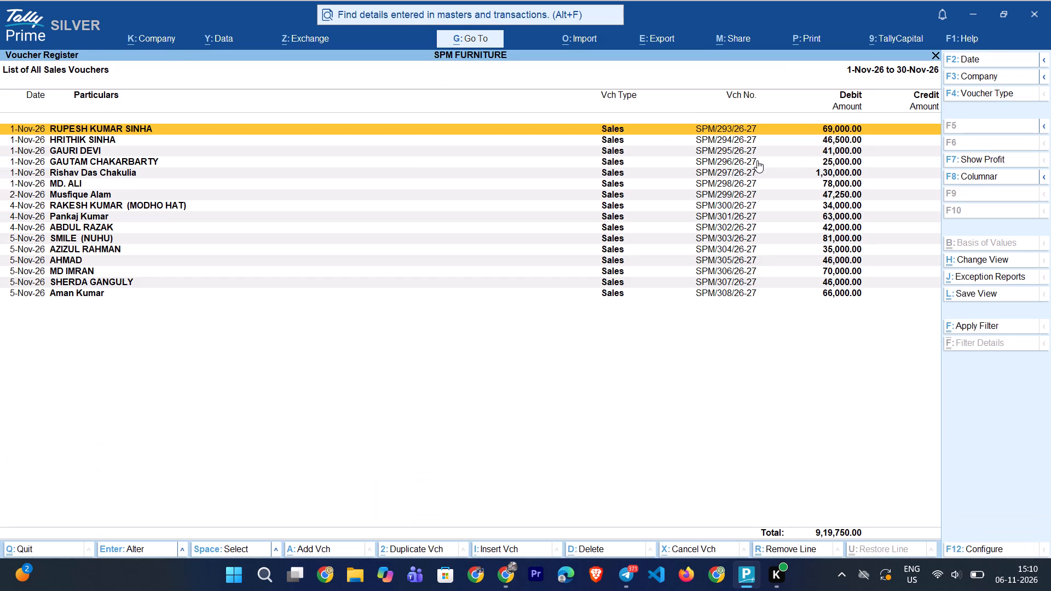
Change the November voucher list's voucher type to Sales Order.
key(F4)
key(Down)
key(Down)
key(Down)
key(Down)
key(Down)
key(Down)
key(Down)
key(Down)
key(Down)
key(Down)
key(Down)
key(Down)
key(Down)
key(Down)
key(Down)
key(Down)
key(Down)
key(Down)
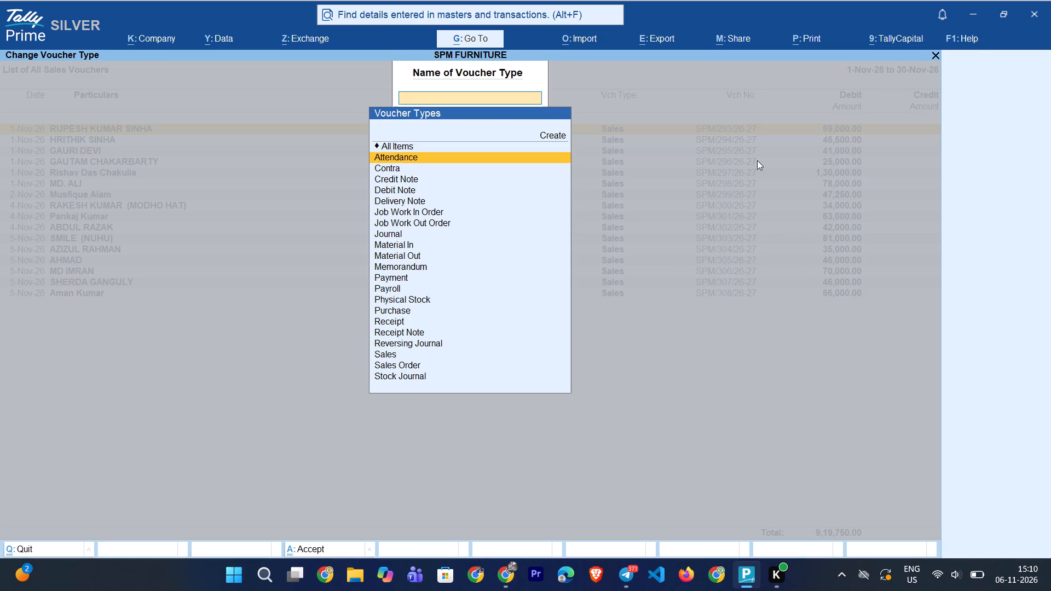
key(Down)
key(Down)
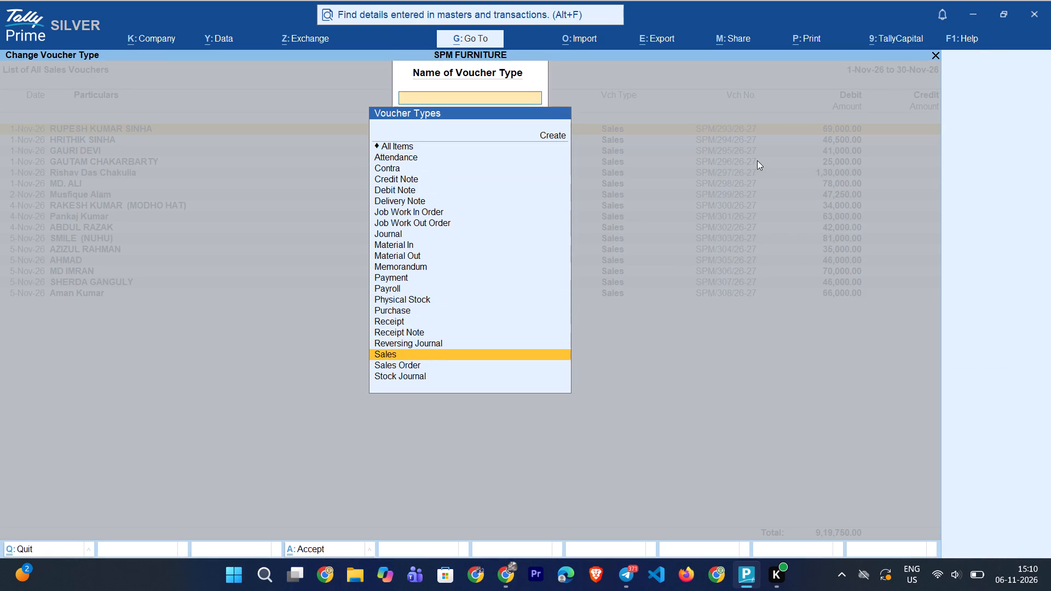
key(Return)
Alter sales order SPM/323/26-27, setting the INTERIOR item to quantity 1 SQF and amount 6,00,000, and save it.
key(Down)
key(Down)
key(Down)
key(Down)
key(Down)
key(Down)
key(Down)
key(Down)
key(Down)
key(Down)
key(Down)
key(Down)
key(Down)
key(Down)
key(Down)
key(Down)
key(Down)
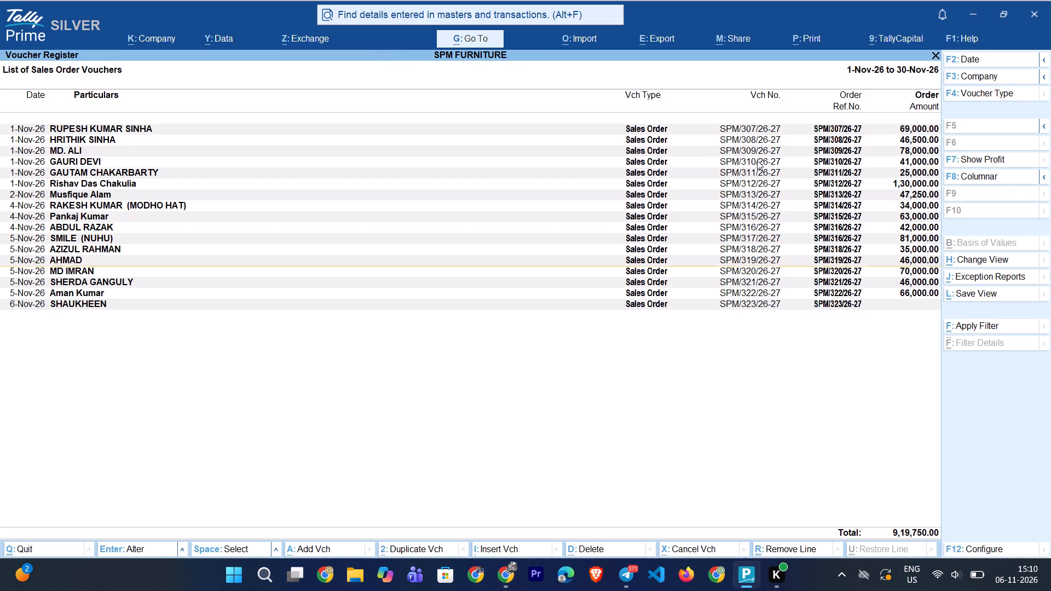
key(Return)
key(Return)
key(Return)
key(Return)
key(Return)
key(ctrl+a)
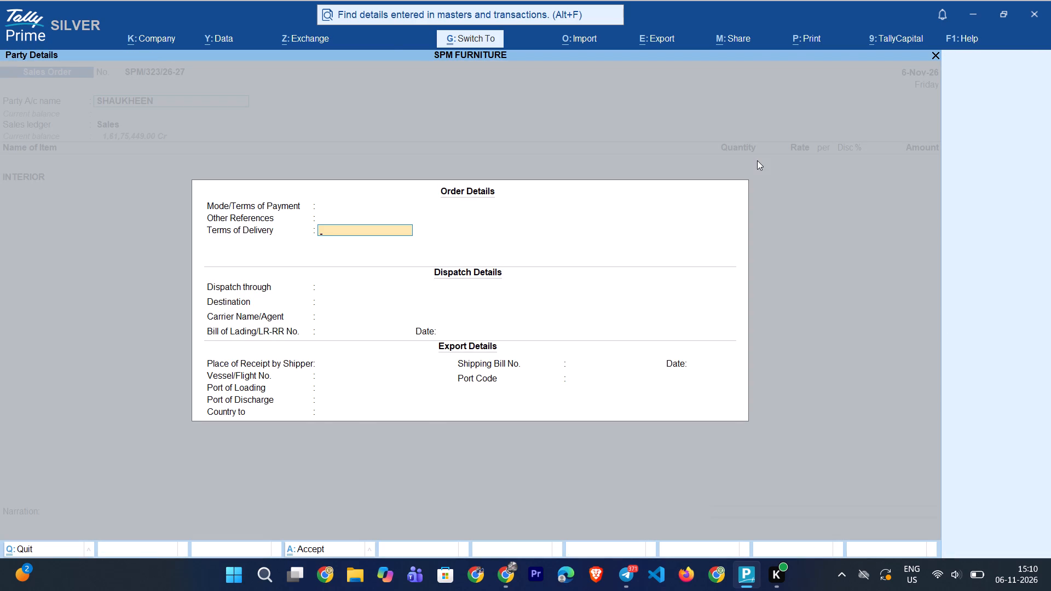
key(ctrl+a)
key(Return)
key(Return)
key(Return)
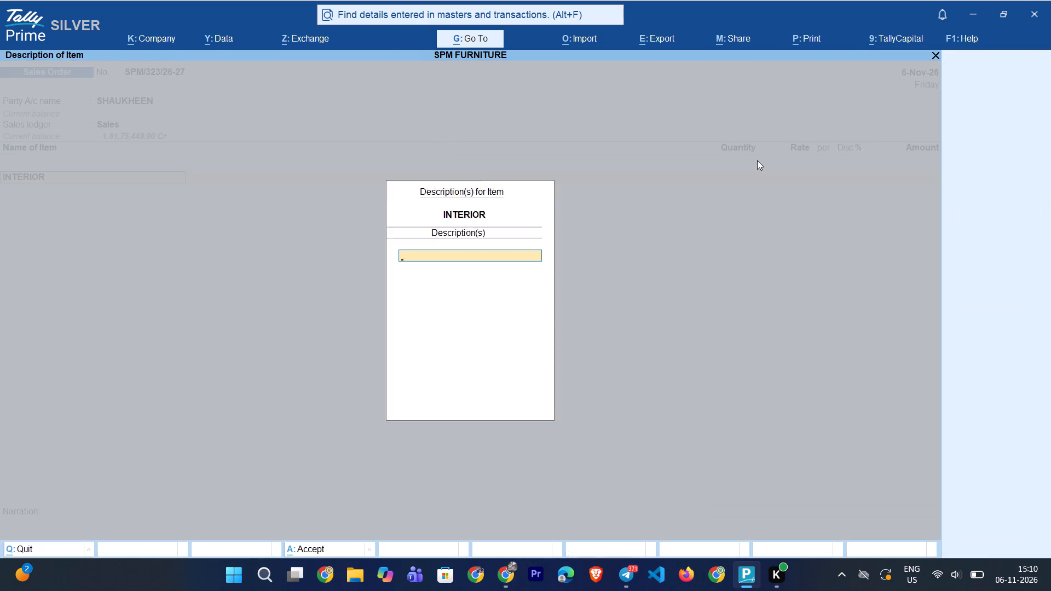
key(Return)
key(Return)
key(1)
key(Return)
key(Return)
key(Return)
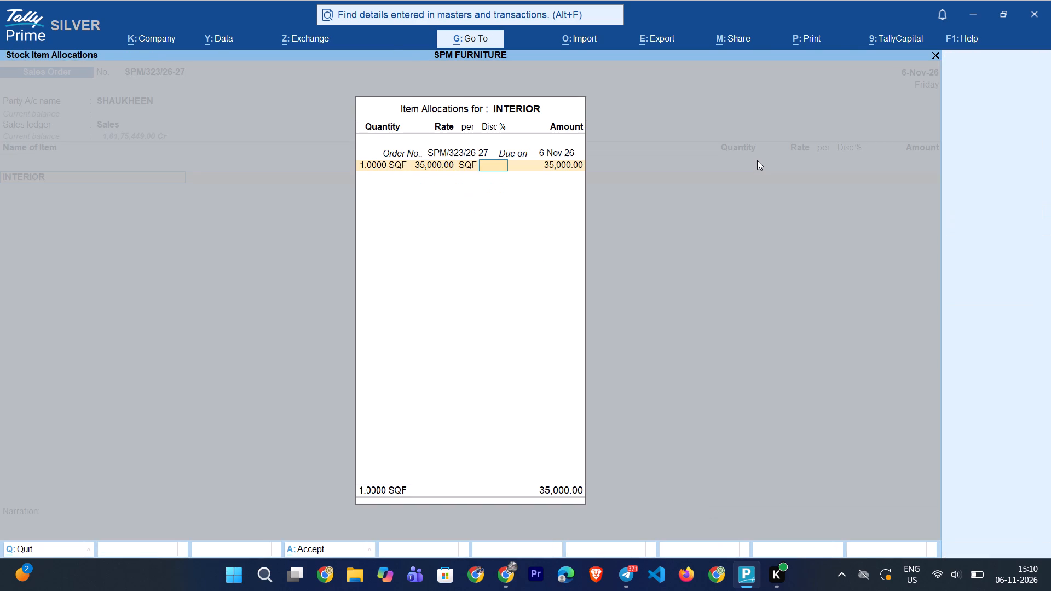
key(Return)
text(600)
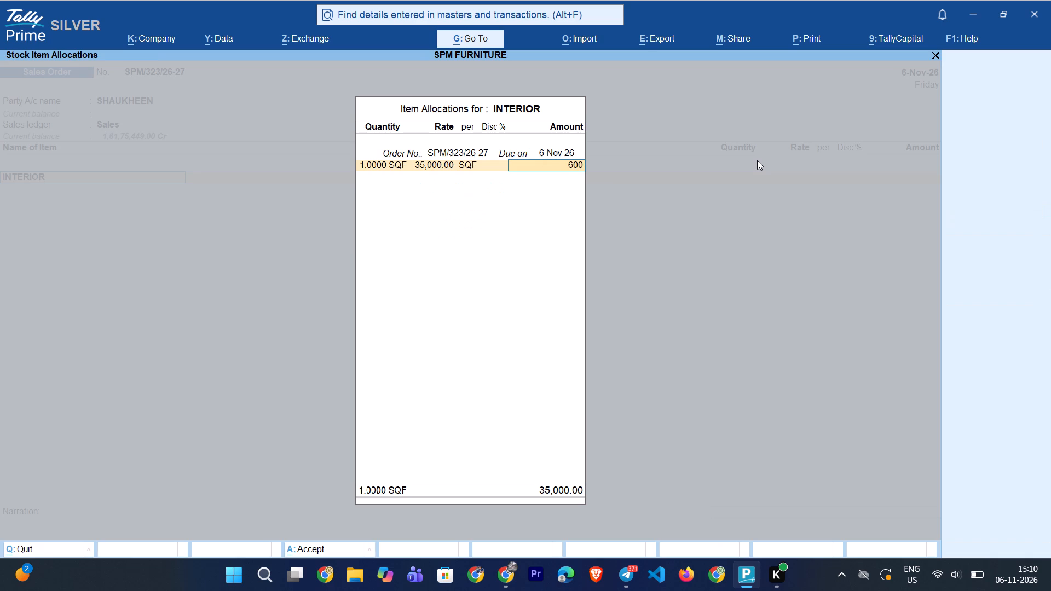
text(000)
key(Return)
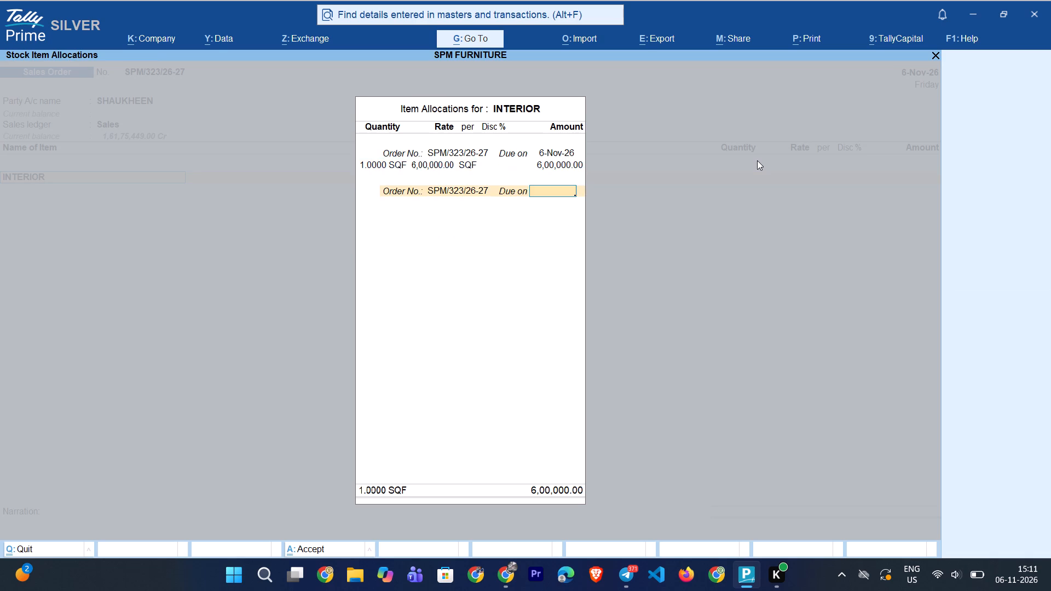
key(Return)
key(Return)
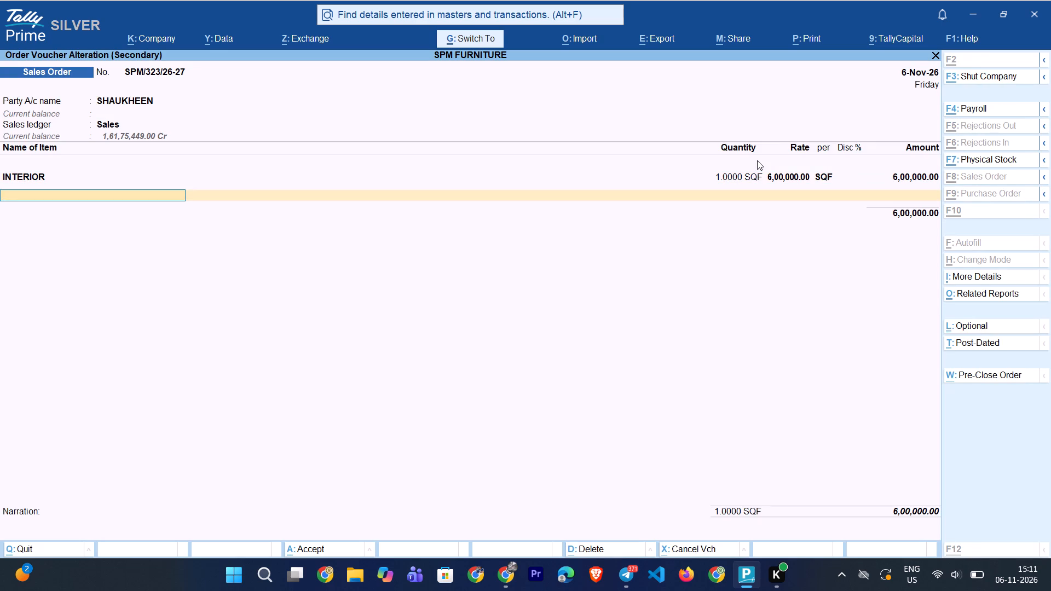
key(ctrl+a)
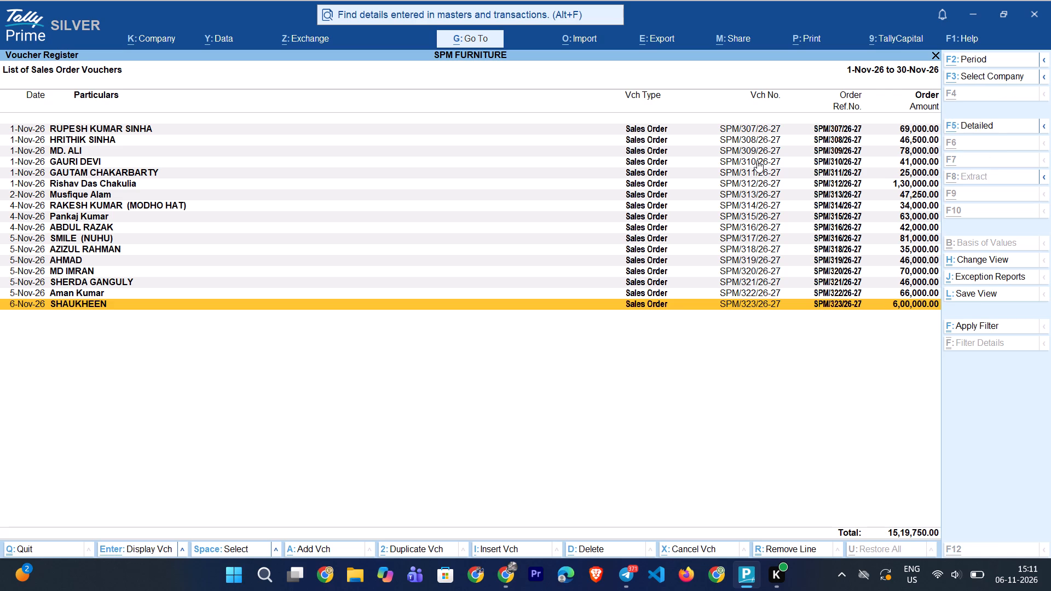
Duplicate sales order SPM/323/26-27 as a Sales voucher dated 6-Nov-26 and save it.
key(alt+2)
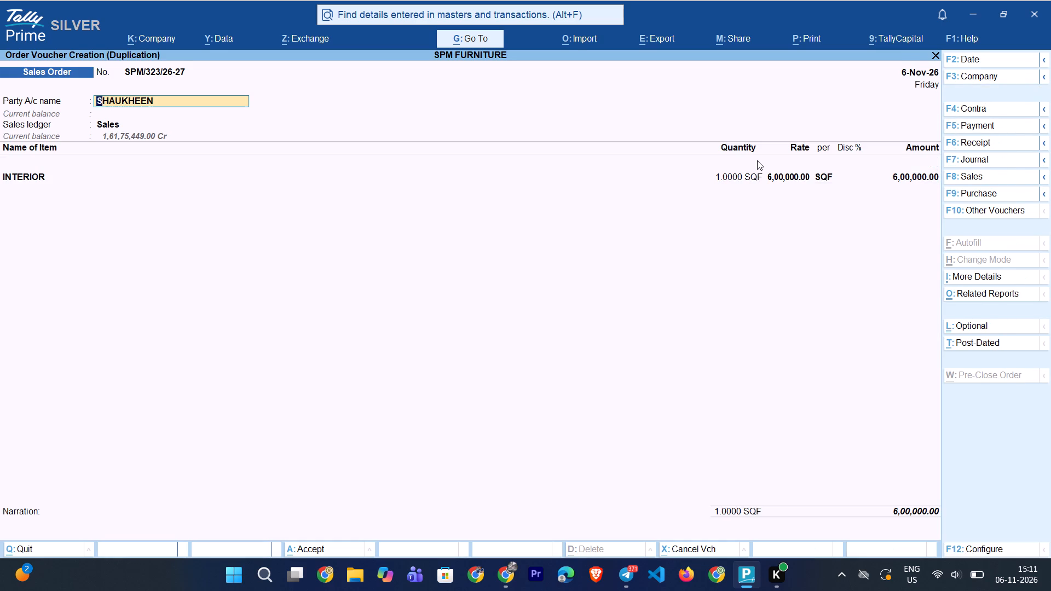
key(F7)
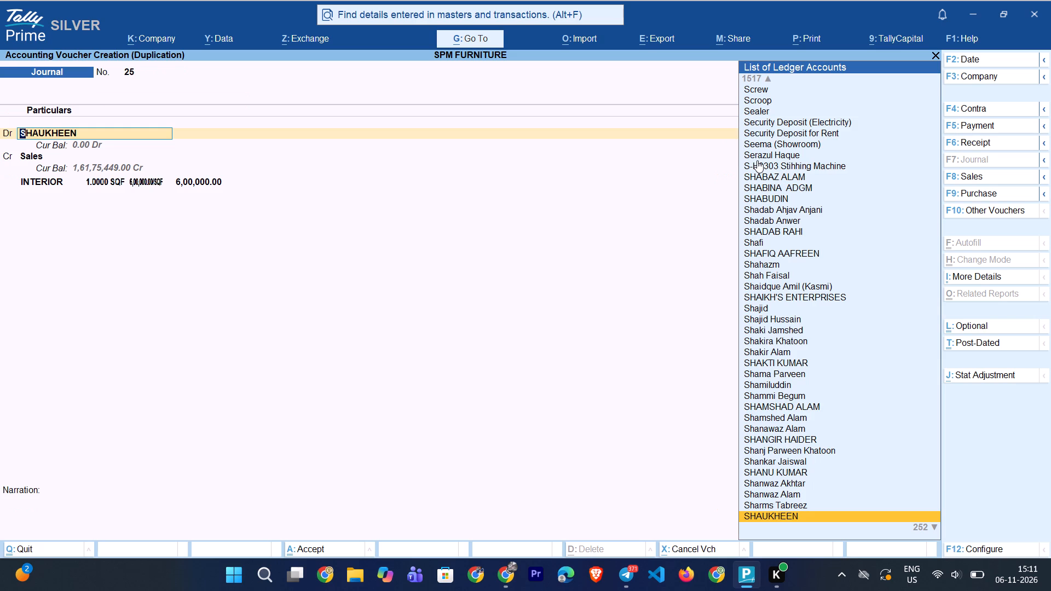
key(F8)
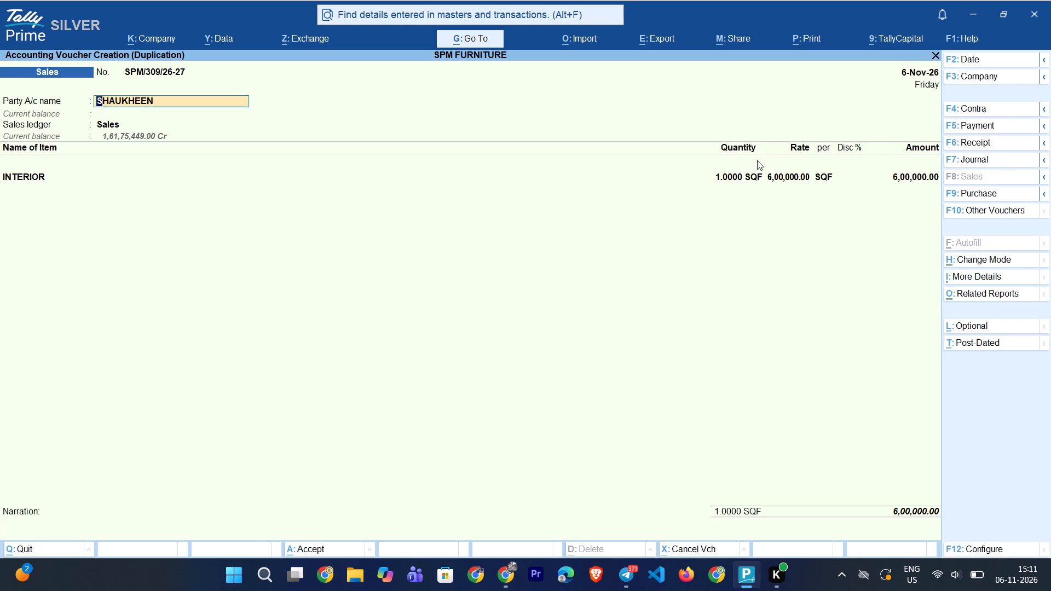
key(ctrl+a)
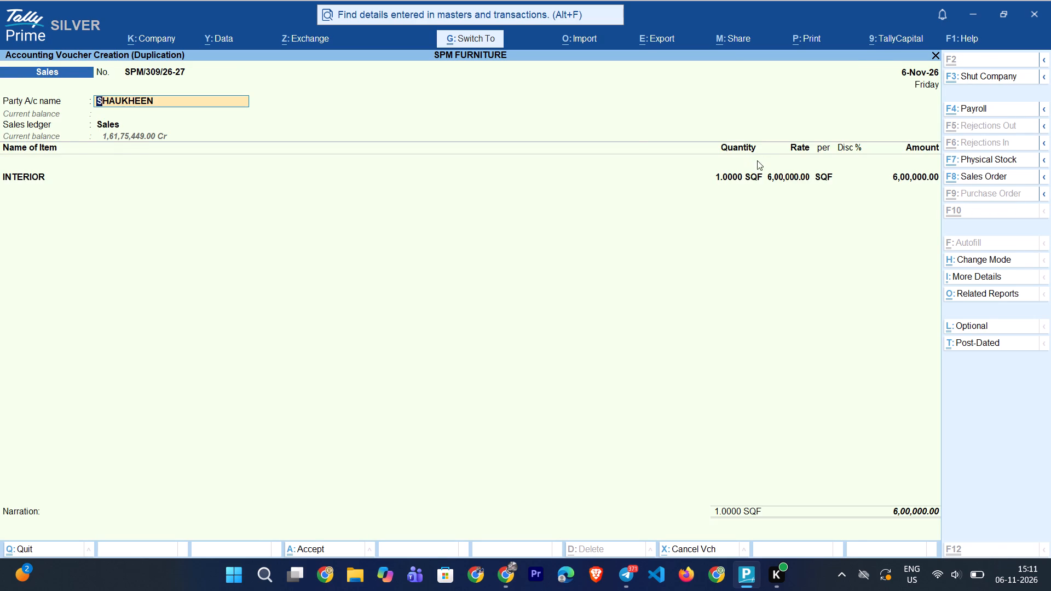
Add a new sales order dated 6-Nov-26 and start creating a ledger for its party.
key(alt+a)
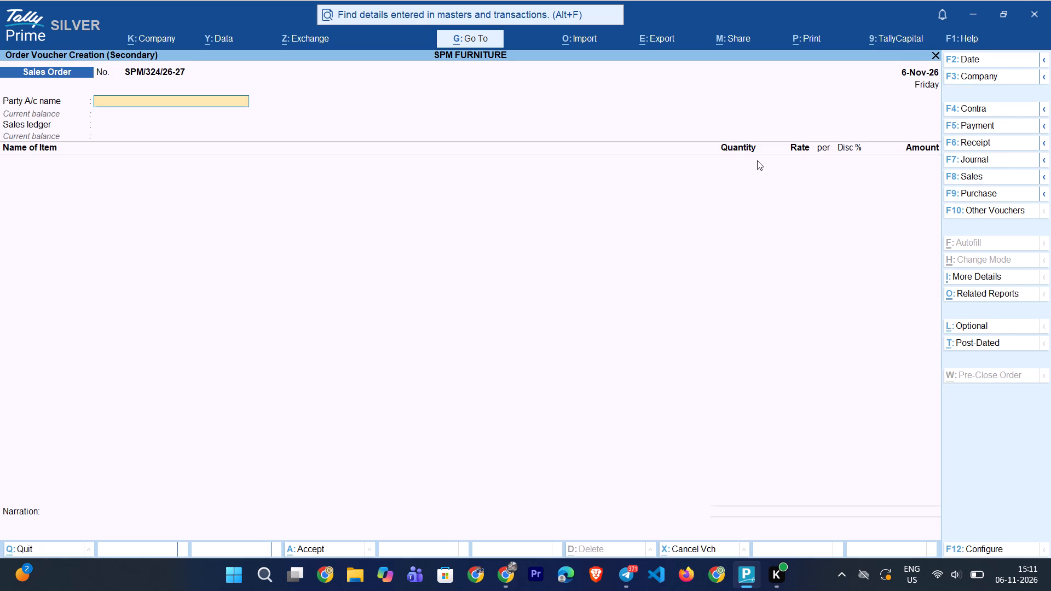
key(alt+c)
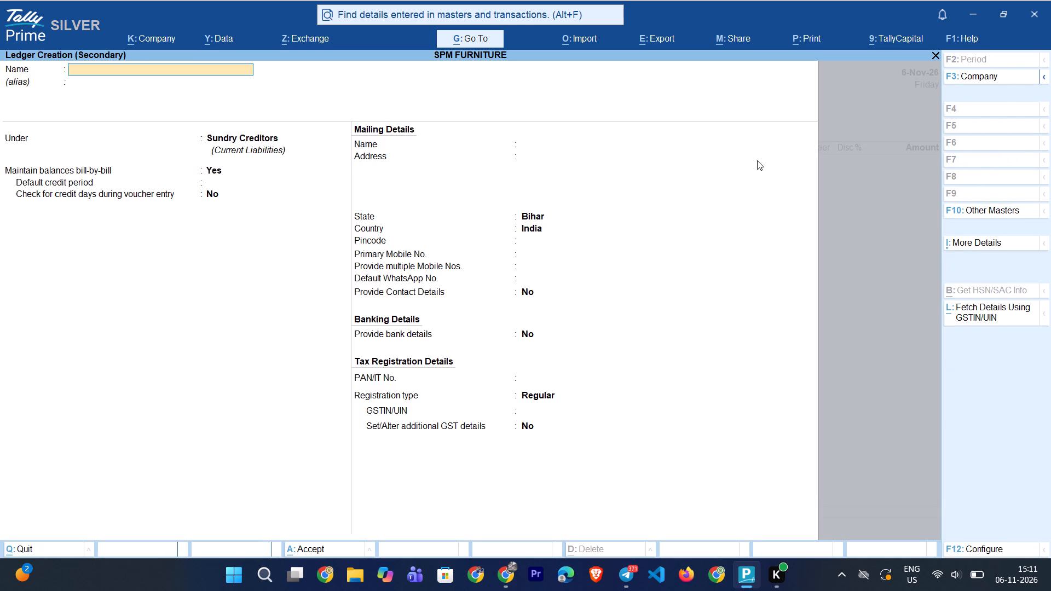
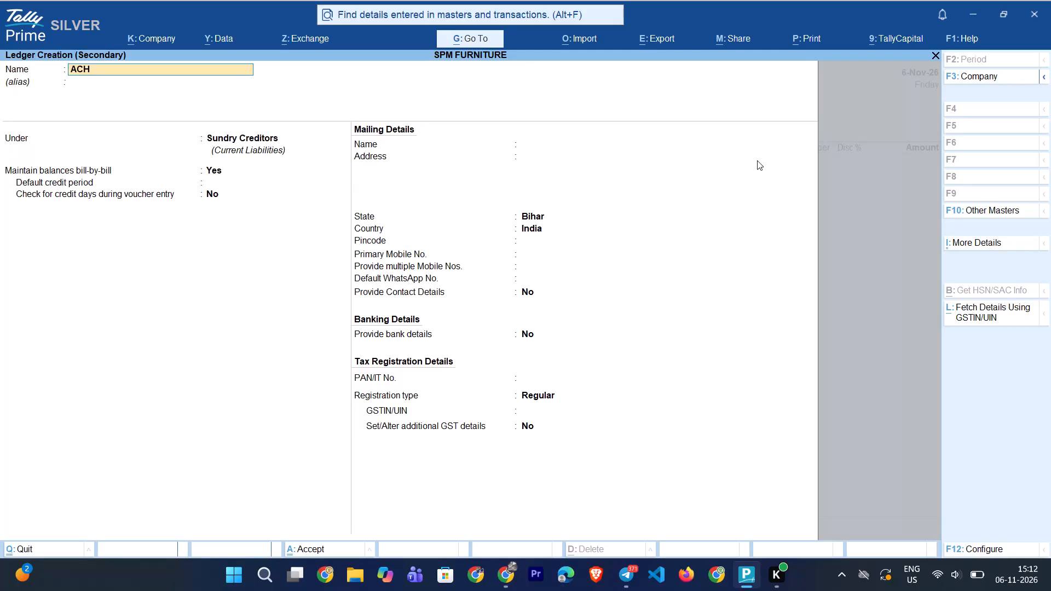
Name the new party ledger AACHAL (HOME).
key(BackSpace)
key(BackSpace)
text(AC)
text(HAK)
key(BackSpace)
text(L)
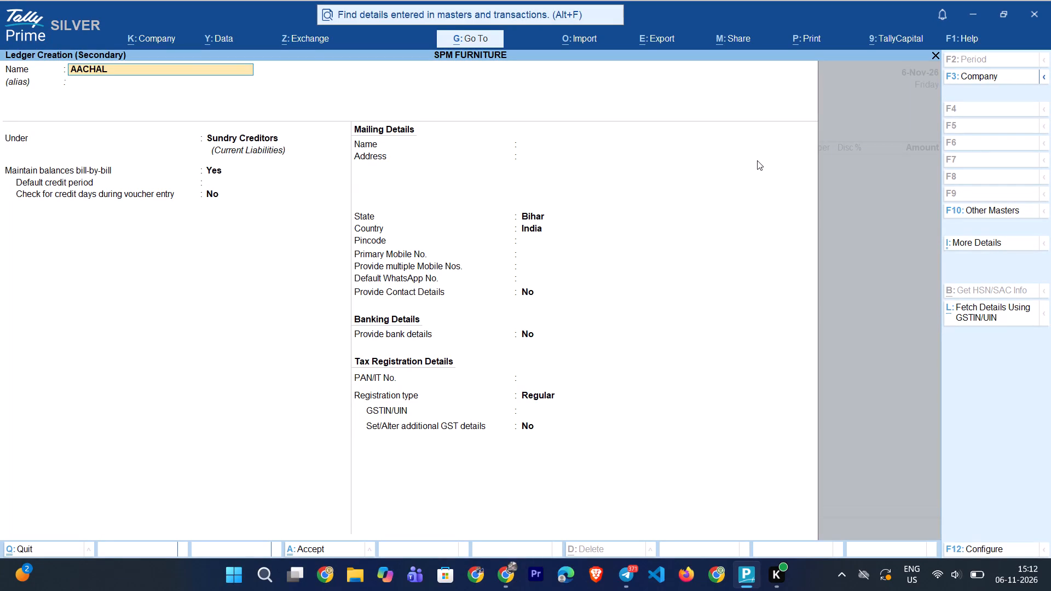
key(space)
key(shift+parenleft)
text(HO)
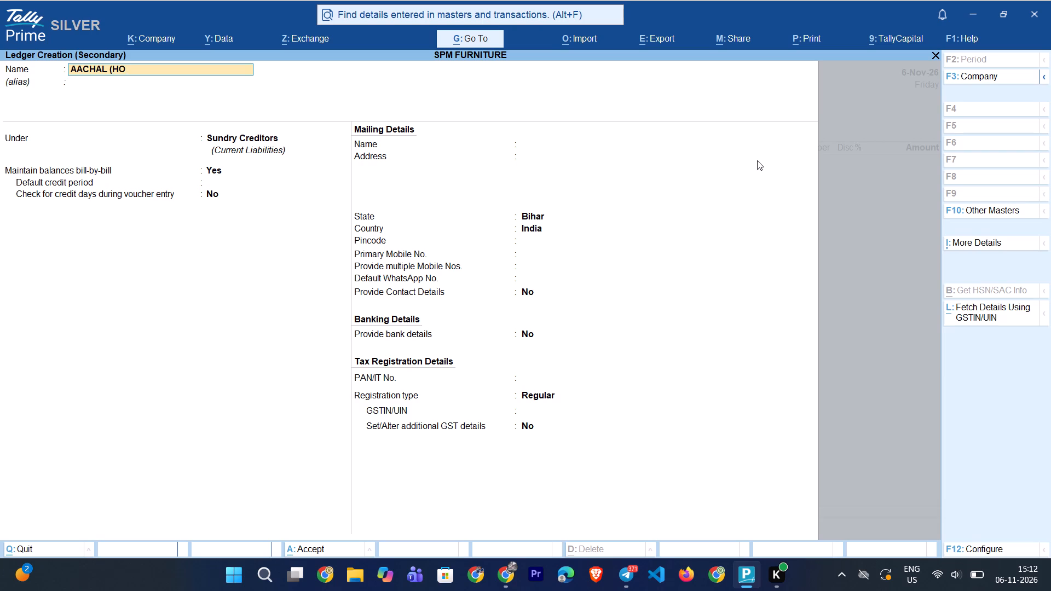
text(ME)
key(shift+parenright)
key(Return)
Place the party ledger under the Sundry Debtors group, leaving the alias blank and keeping the default bill-by-bill and credit settings.
key(Return)
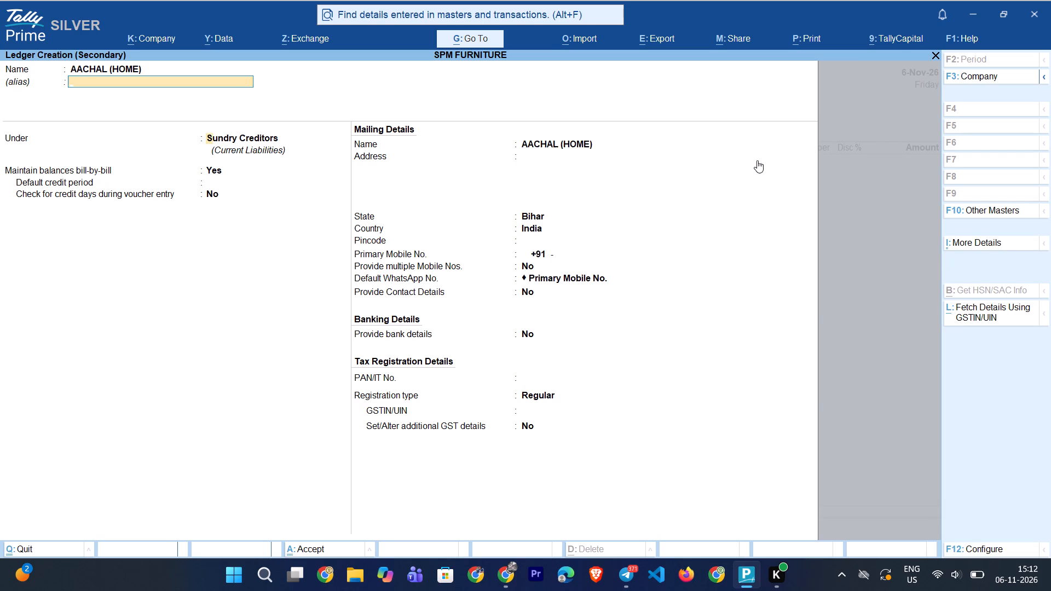
text(SUND)
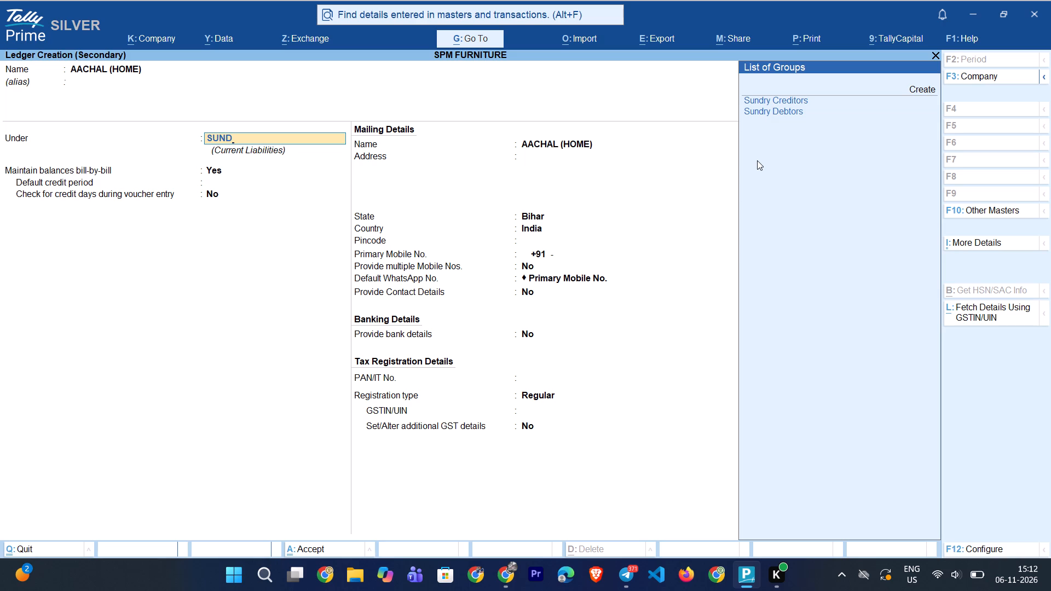
key(Down)
key(Down)
key(Return)
key(Return)
key(Return)
key(Return)
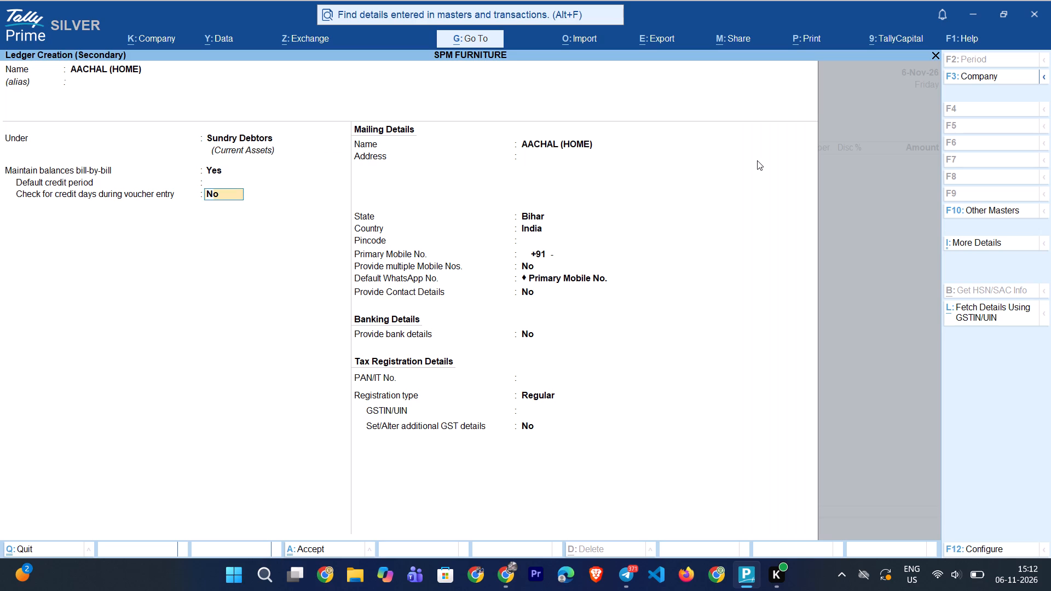
Enter the party's locality in the mailing address of the new ledger.
key(Return)
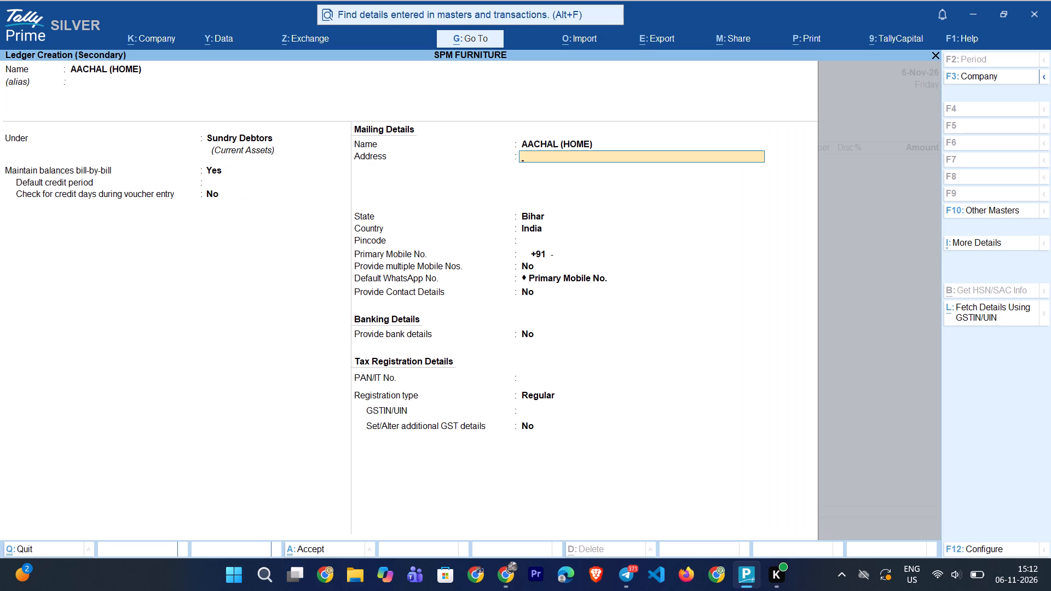
text(HATWAR)
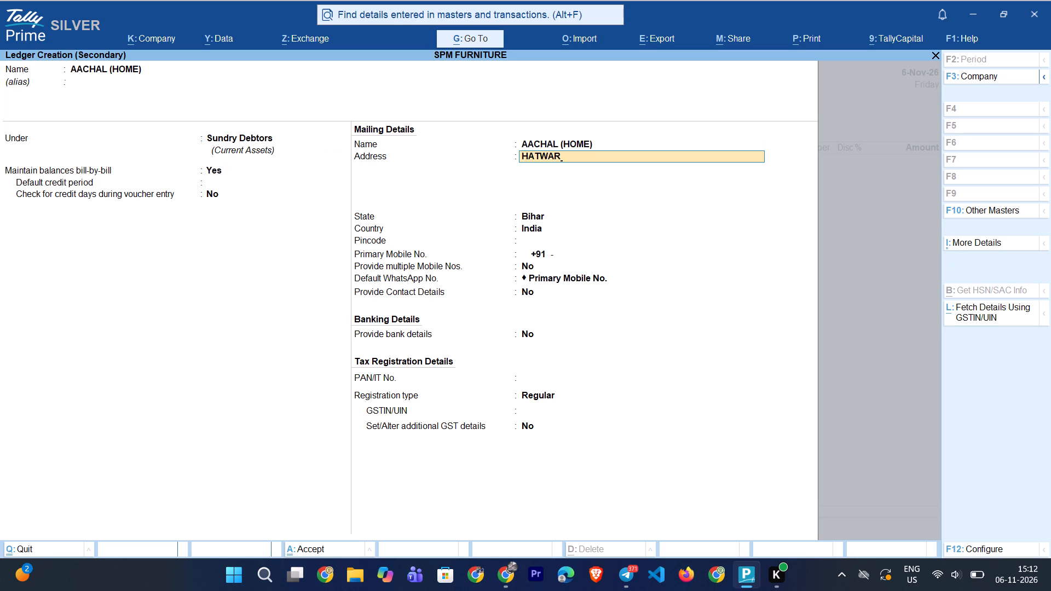